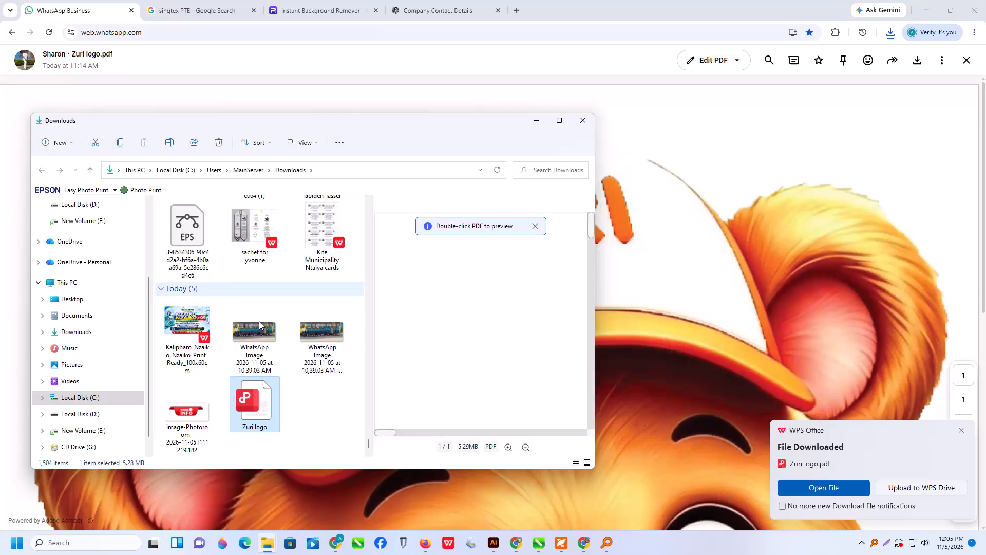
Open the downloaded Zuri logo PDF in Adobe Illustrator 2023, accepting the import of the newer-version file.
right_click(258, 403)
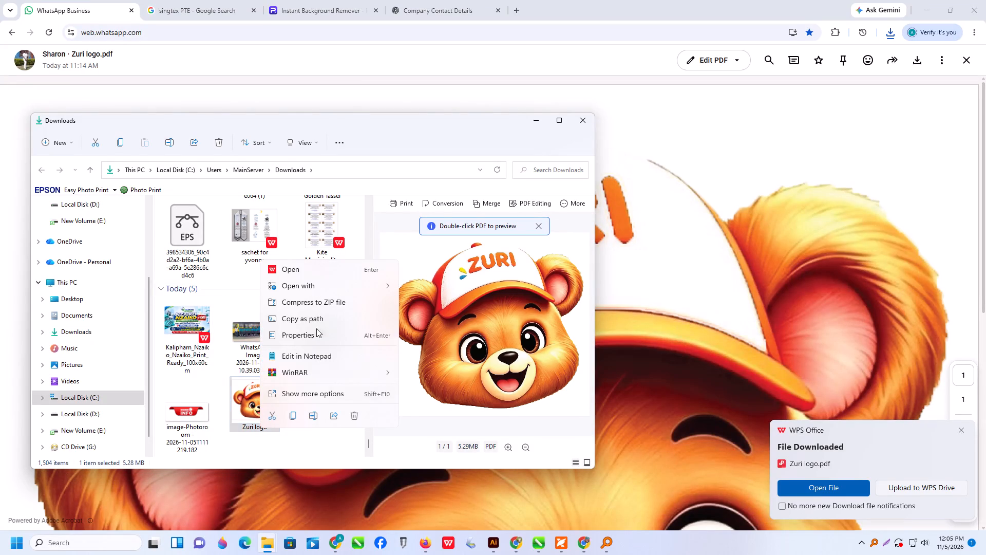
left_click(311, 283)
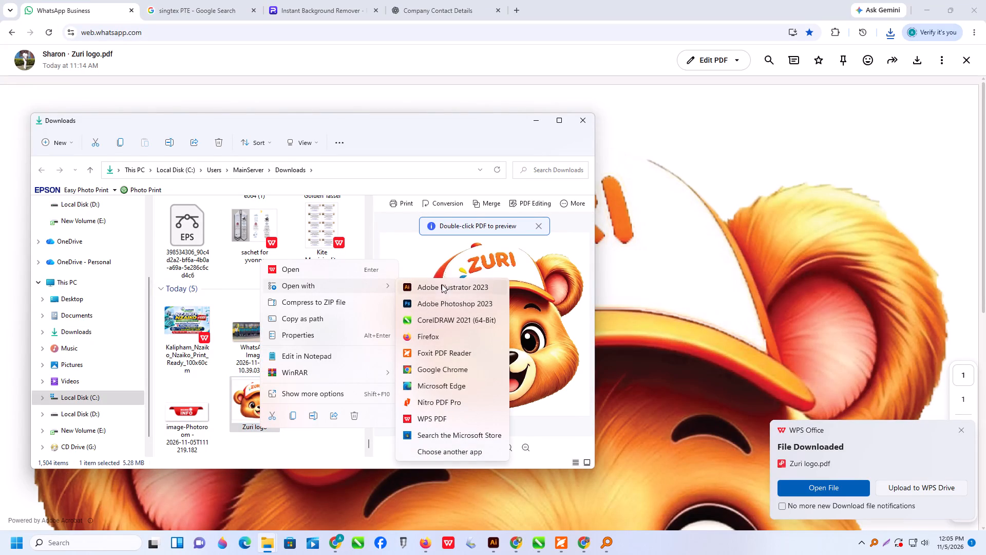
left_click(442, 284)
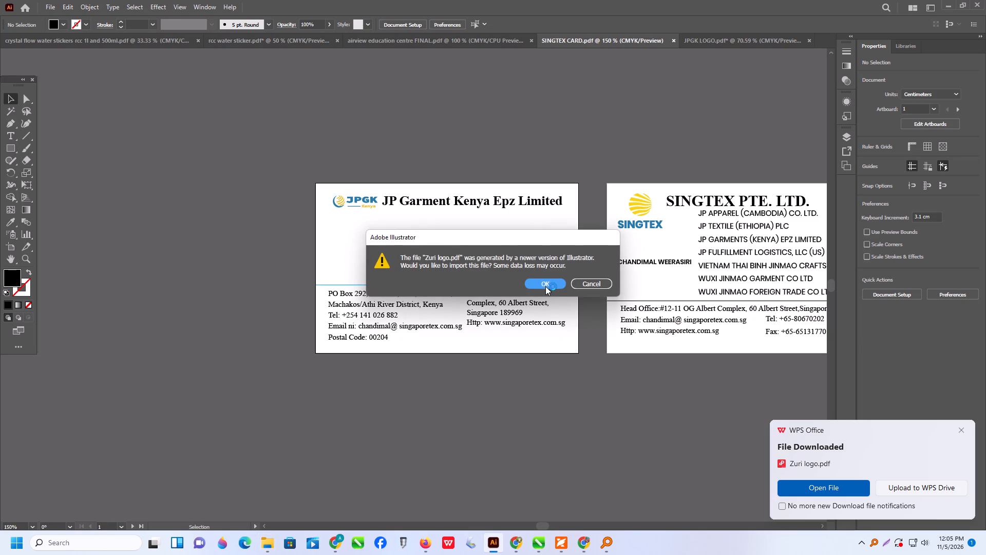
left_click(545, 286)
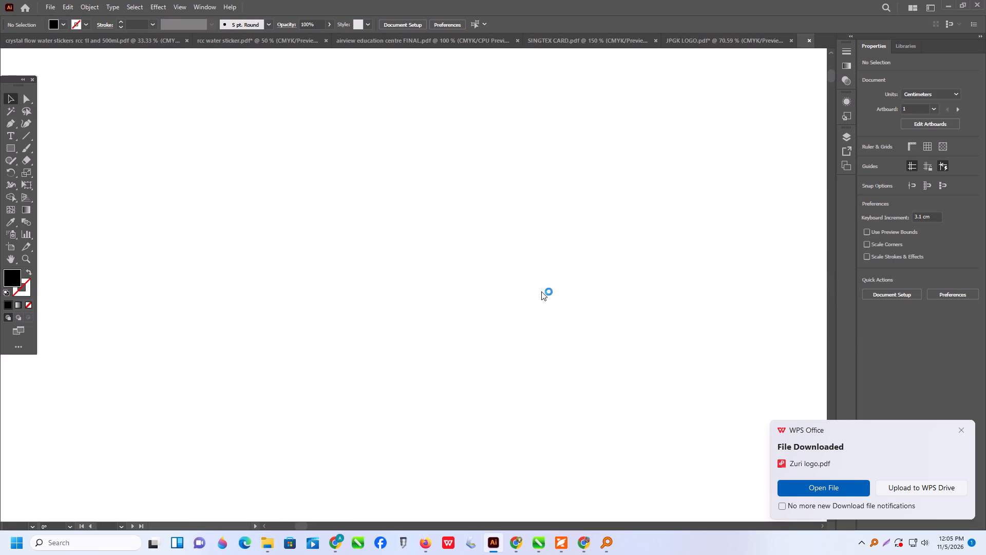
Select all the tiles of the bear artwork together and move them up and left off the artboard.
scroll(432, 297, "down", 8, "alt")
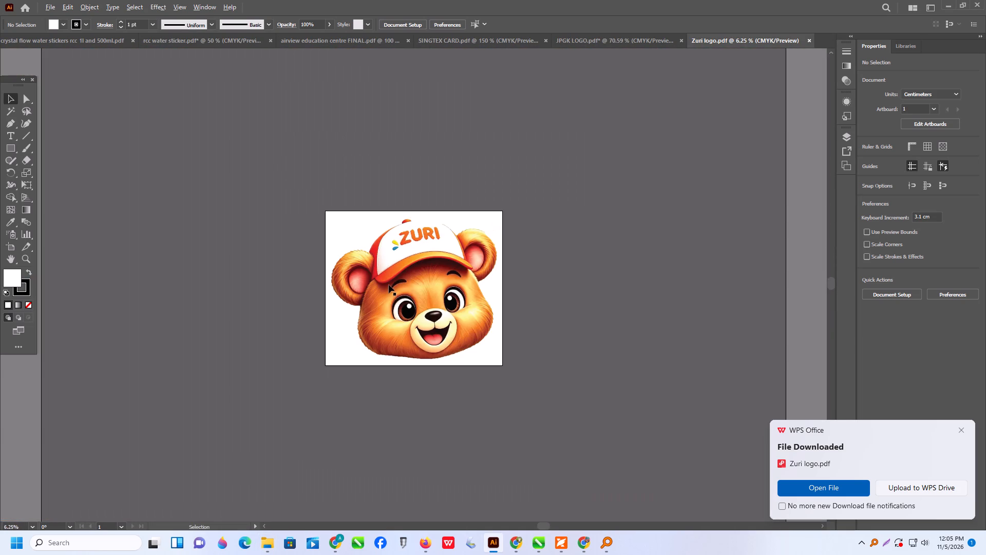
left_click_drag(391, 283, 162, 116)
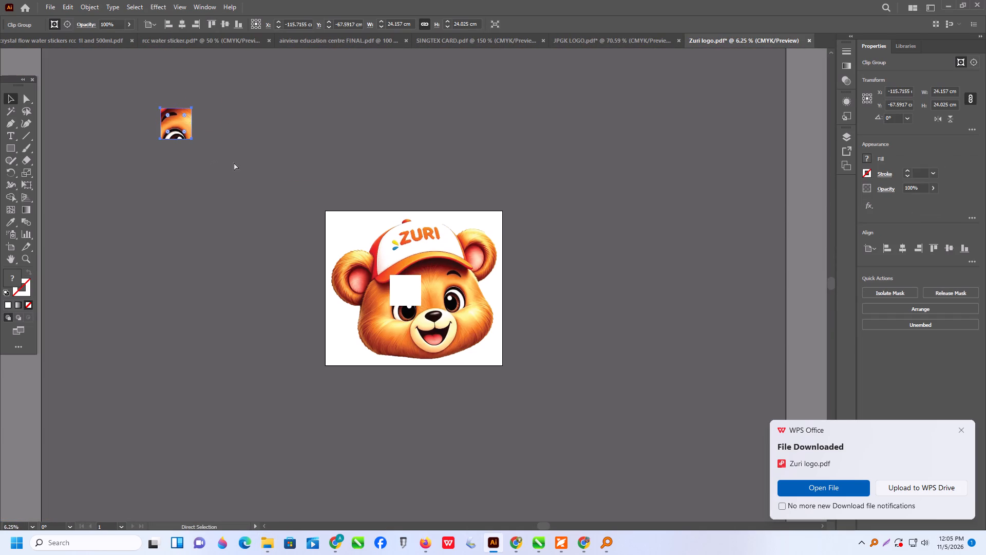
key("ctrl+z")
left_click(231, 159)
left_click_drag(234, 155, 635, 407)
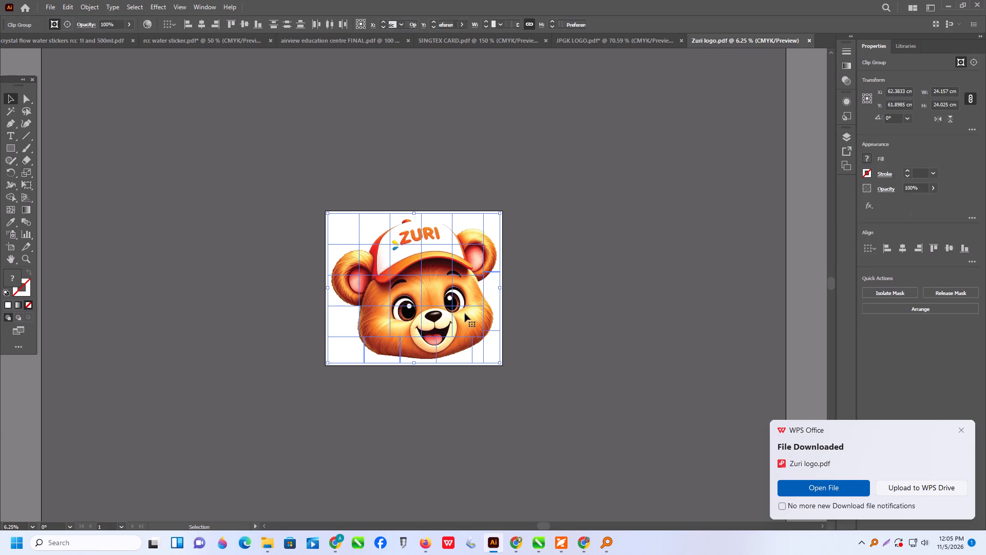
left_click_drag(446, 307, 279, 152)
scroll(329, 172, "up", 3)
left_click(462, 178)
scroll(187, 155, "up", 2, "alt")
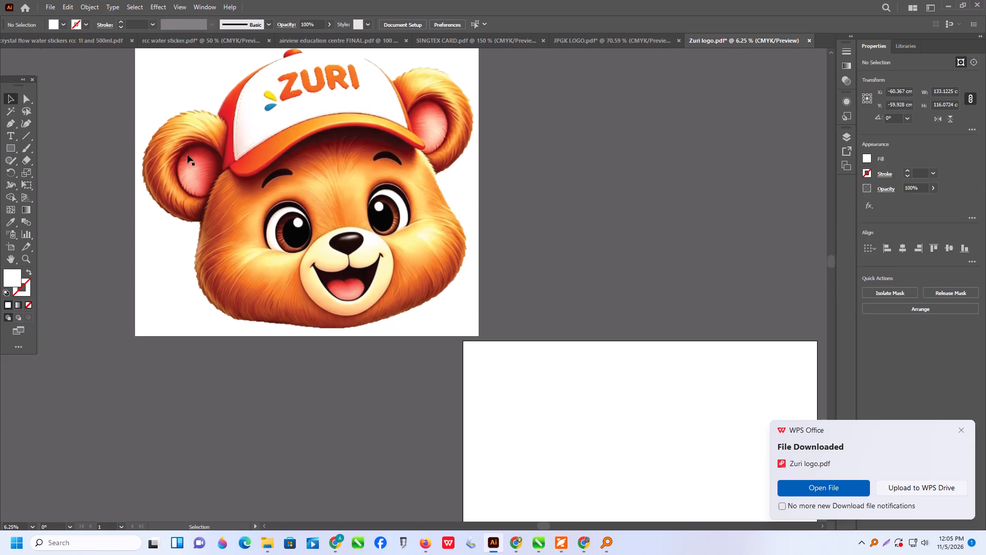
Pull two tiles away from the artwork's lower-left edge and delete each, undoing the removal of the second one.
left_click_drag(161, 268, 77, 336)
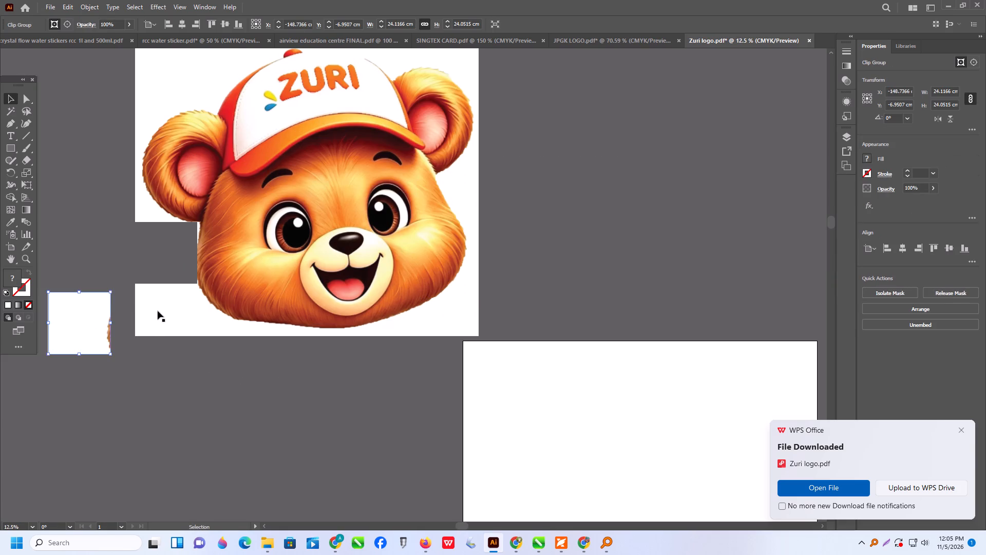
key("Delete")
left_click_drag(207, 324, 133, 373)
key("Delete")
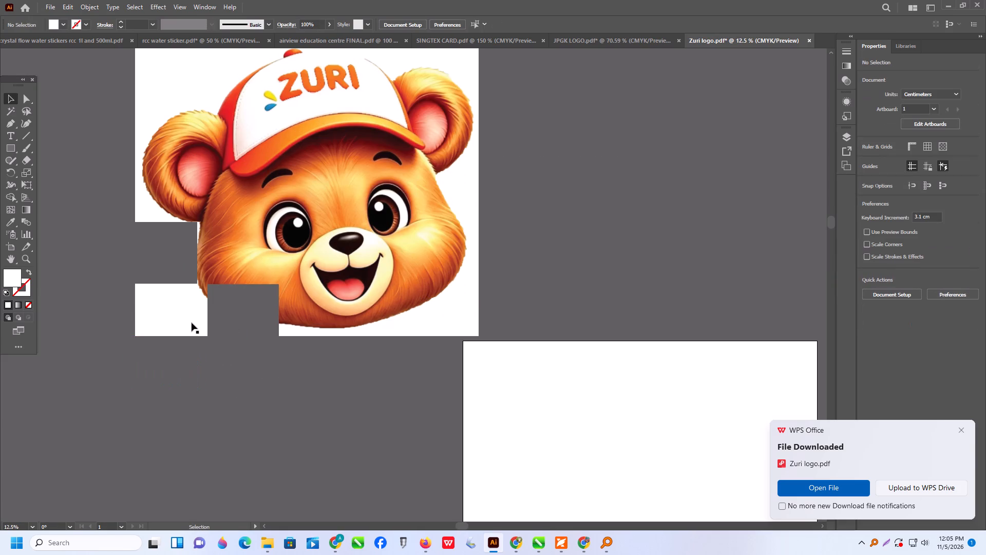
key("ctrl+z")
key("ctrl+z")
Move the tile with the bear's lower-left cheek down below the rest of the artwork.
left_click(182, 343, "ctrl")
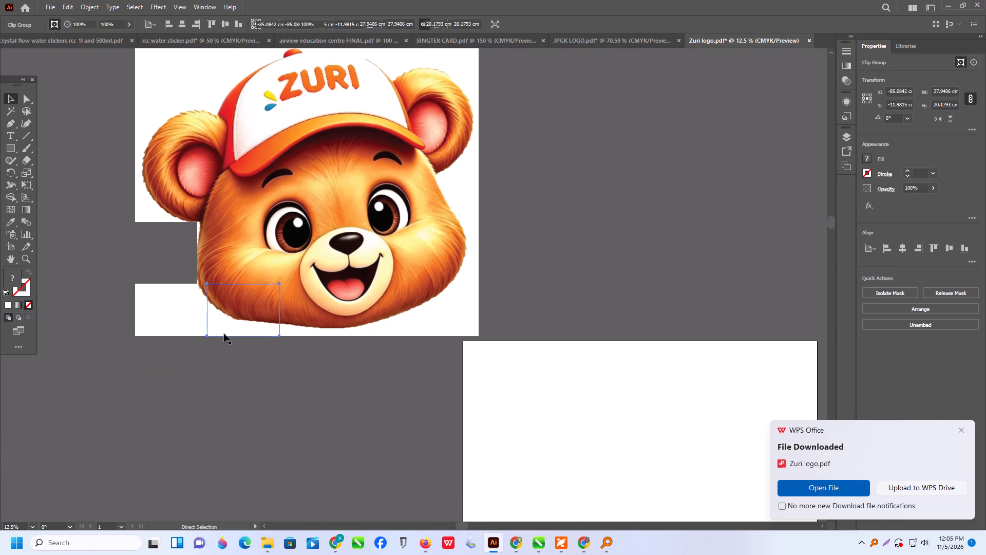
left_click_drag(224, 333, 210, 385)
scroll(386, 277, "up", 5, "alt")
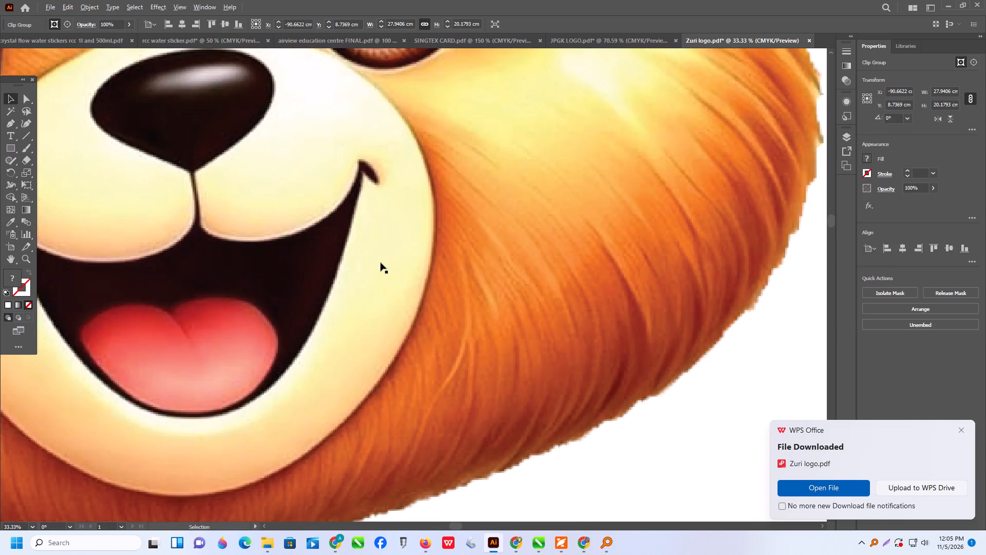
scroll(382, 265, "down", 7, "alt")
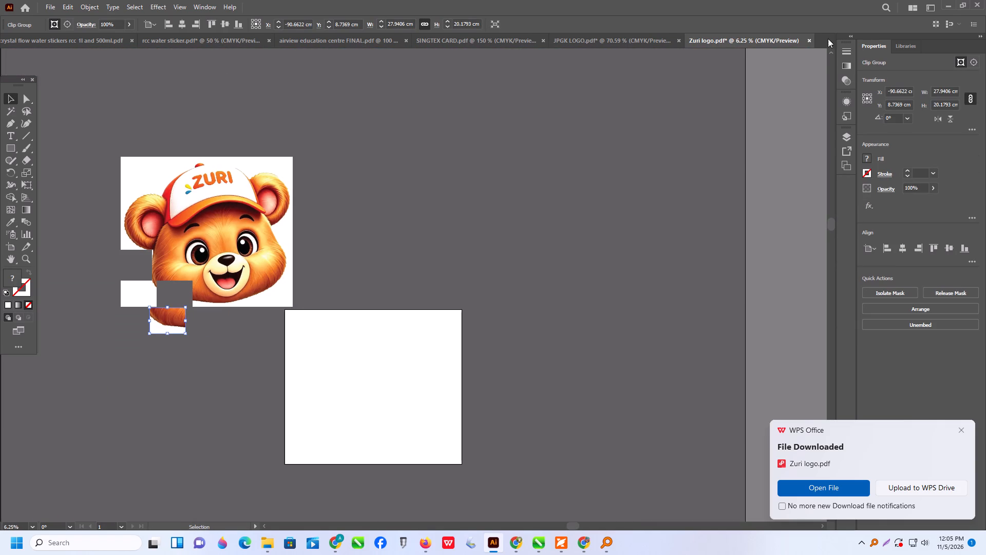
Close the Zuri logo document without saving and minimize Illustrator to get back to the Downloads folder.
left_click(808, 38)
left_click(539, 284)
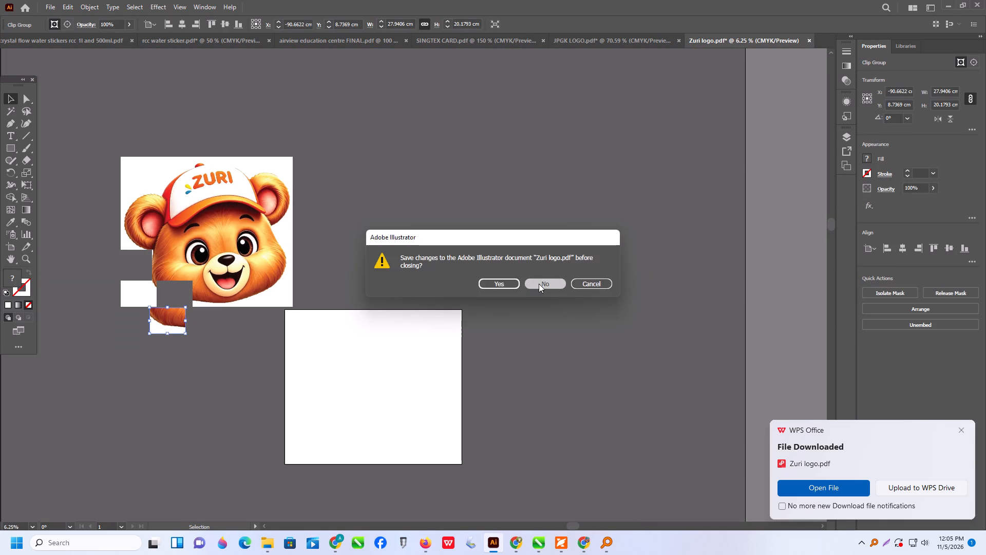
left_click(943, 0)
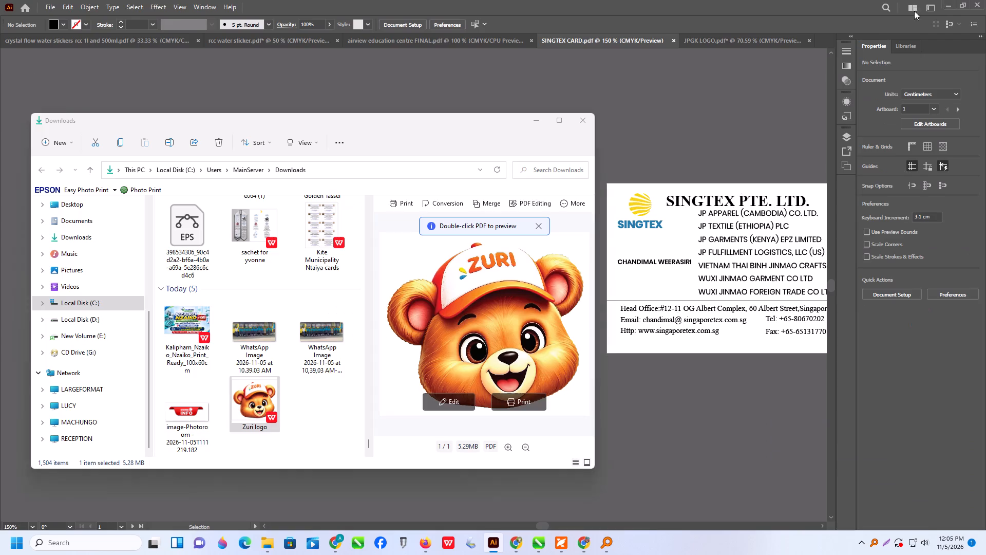
Open the Zuri logo PDF from Downloads in CorelDRAW 2021 (64-Bit), accepting the import settings.
right_click(256, 410)
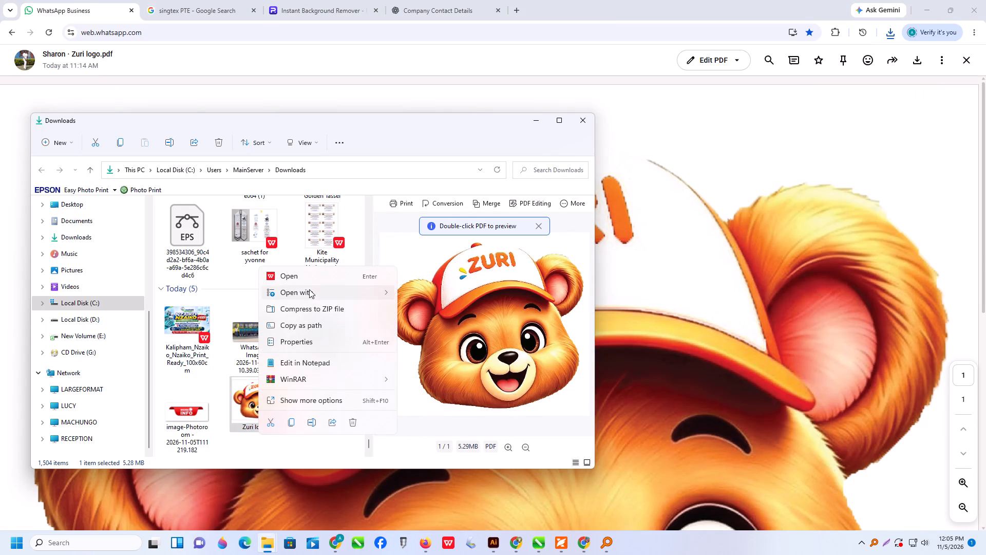
left_click(308, 290)
left_click(422, 325)
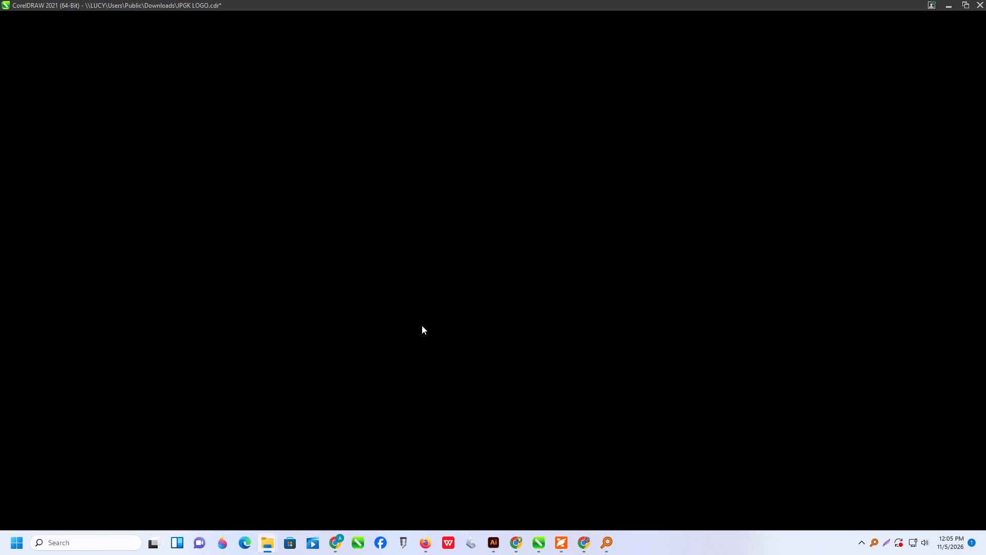
left_click(504, 302)
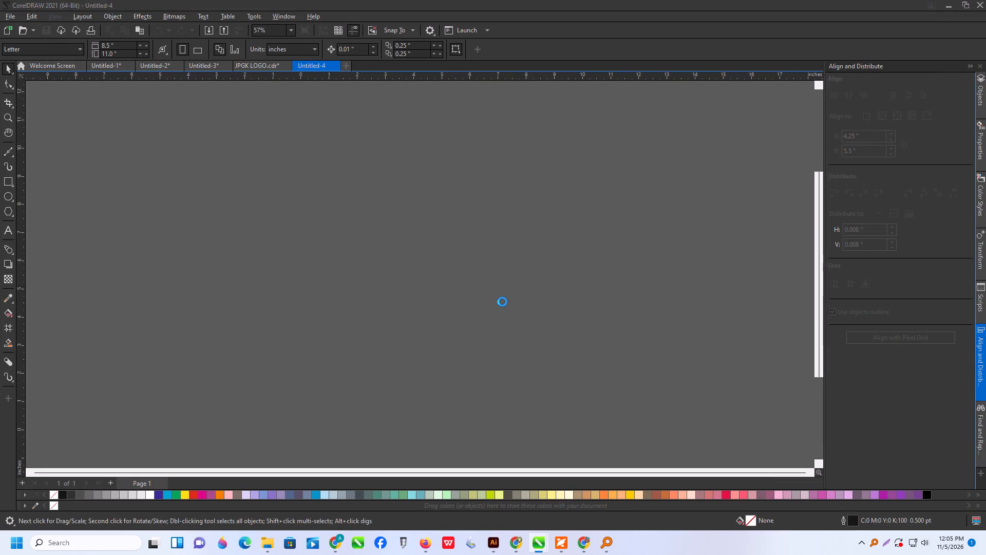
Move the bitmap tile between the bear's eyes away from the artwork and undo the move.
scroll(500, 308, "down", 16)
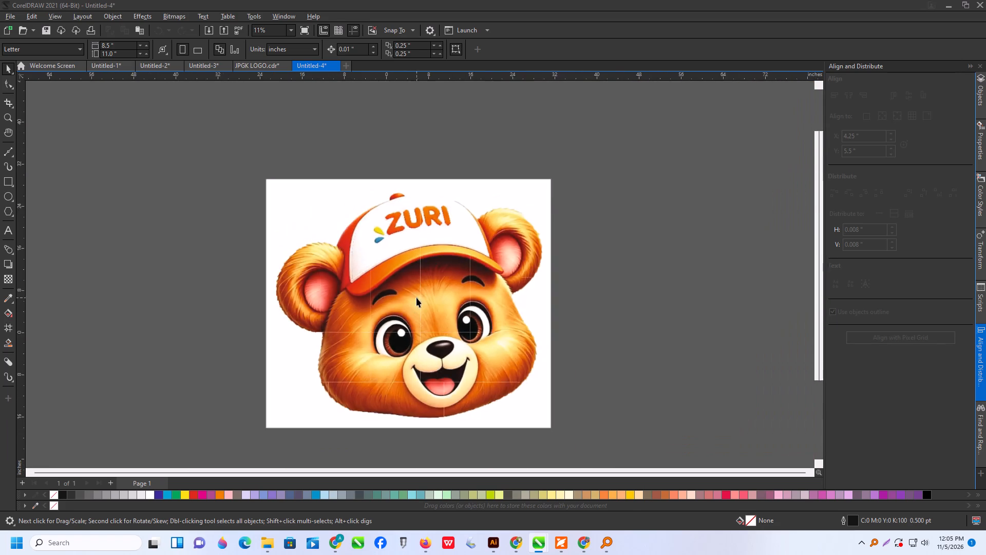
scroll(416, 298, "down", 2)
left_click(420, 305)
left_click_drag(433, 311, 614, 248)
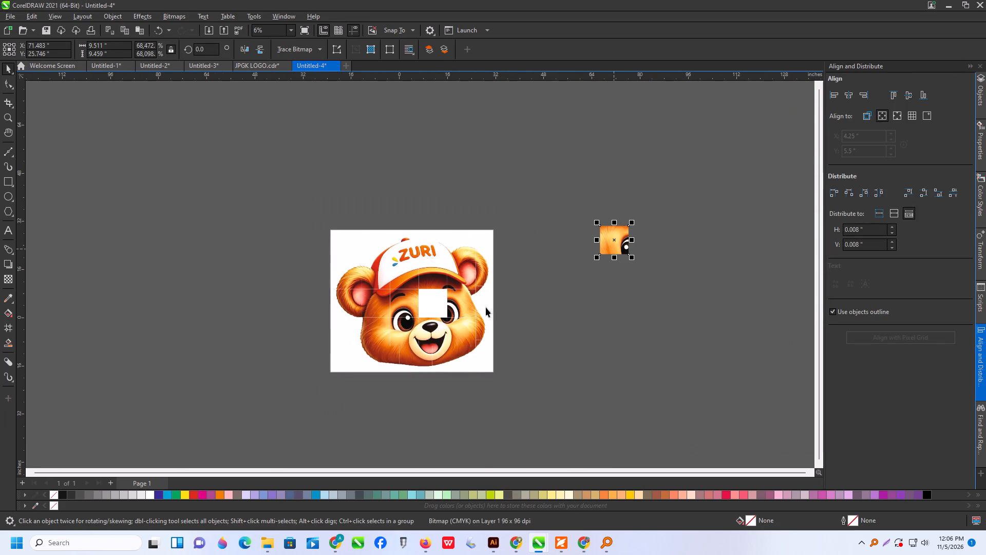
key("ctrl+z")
Select all the bear's bitmap tiles and move them together up and left, mostly off the page.
left_click(277, 190)
left_click_drag(279, 187, 684, 449)
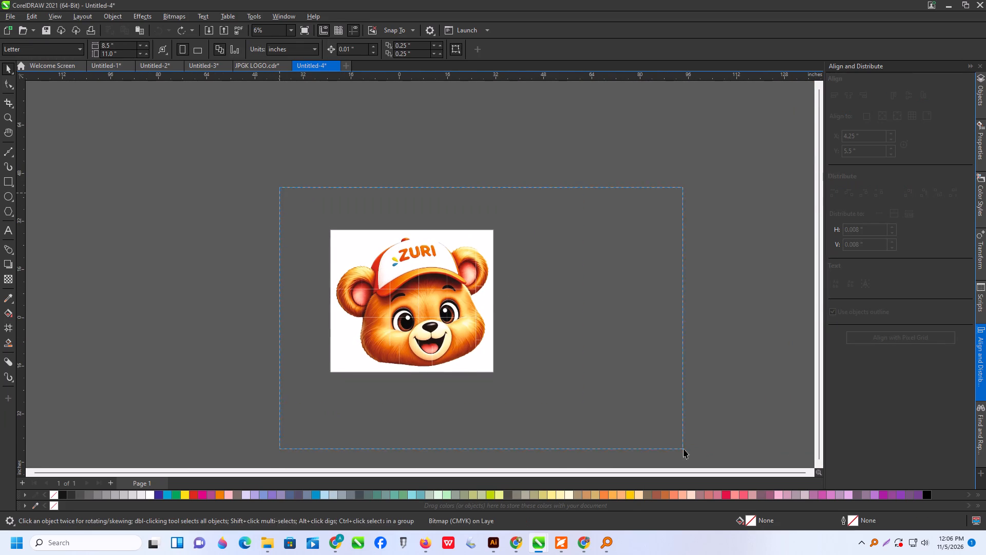
left_click_drag(684, 449, 682, 438)
left_click_drag(390, 288, 261, 158)
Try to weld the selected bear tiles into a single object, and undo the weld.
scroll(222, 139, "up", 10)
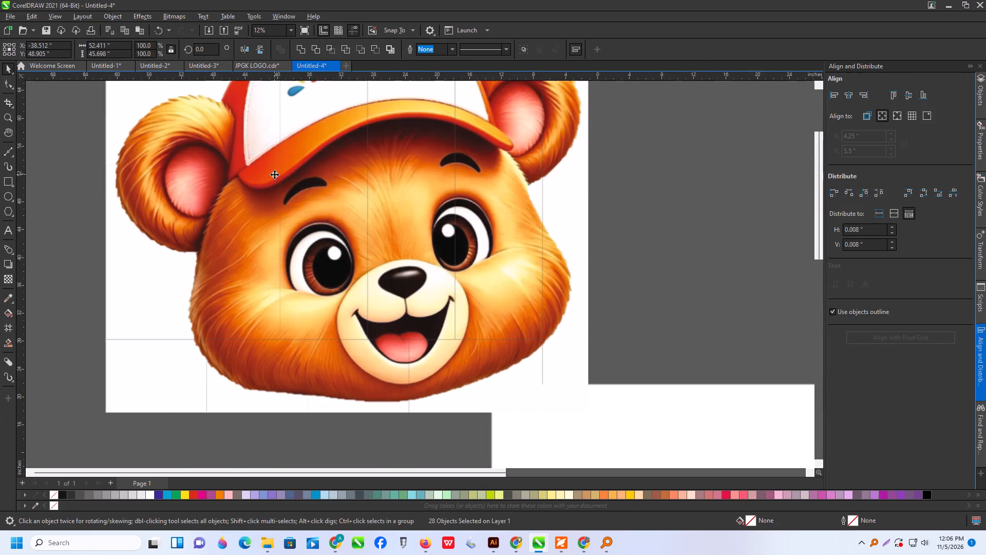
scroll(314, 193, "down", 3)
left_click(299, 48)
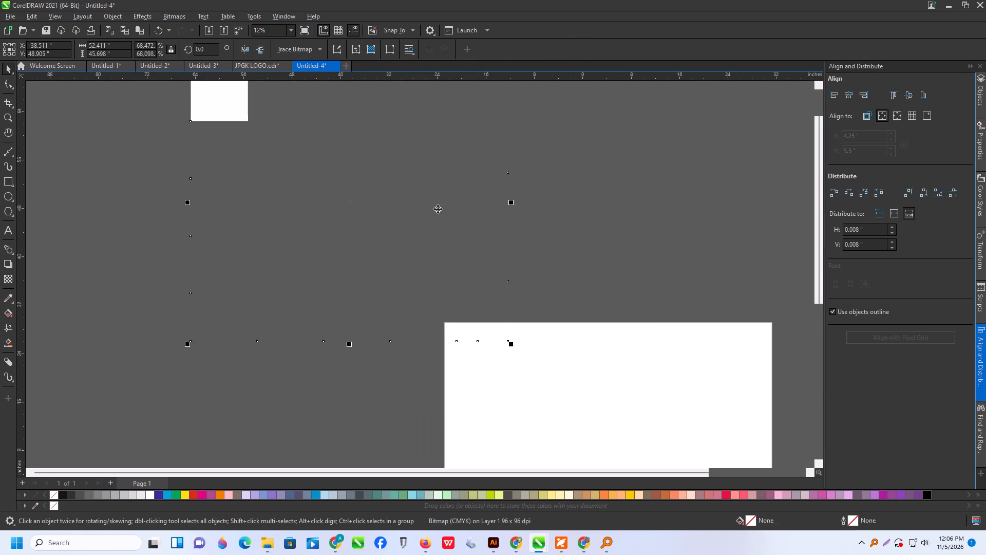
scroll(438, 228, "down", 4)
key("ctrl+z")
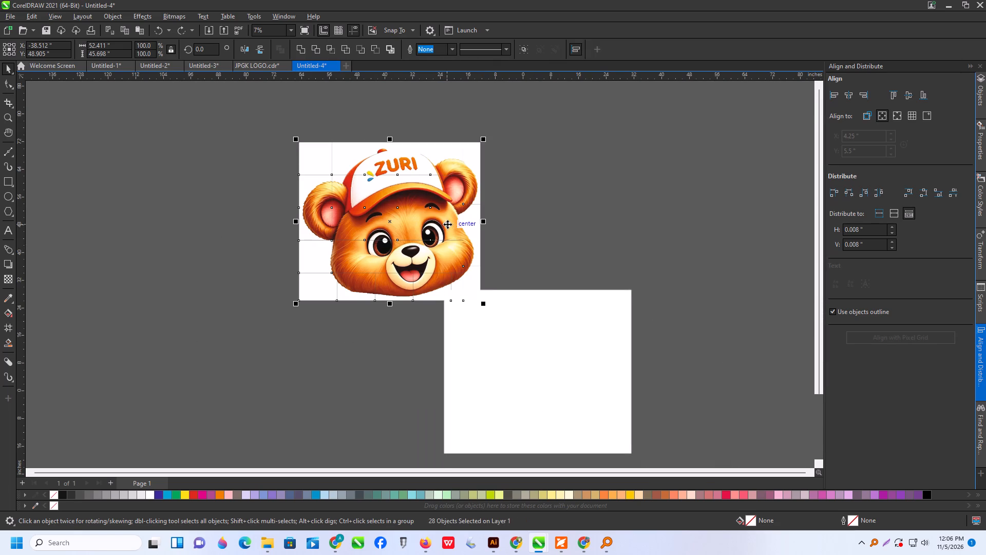
Deselect the artwork and examine the bear's face and cap up close.
left_click(561, 235)
scroll(404, 240, "up", 13)
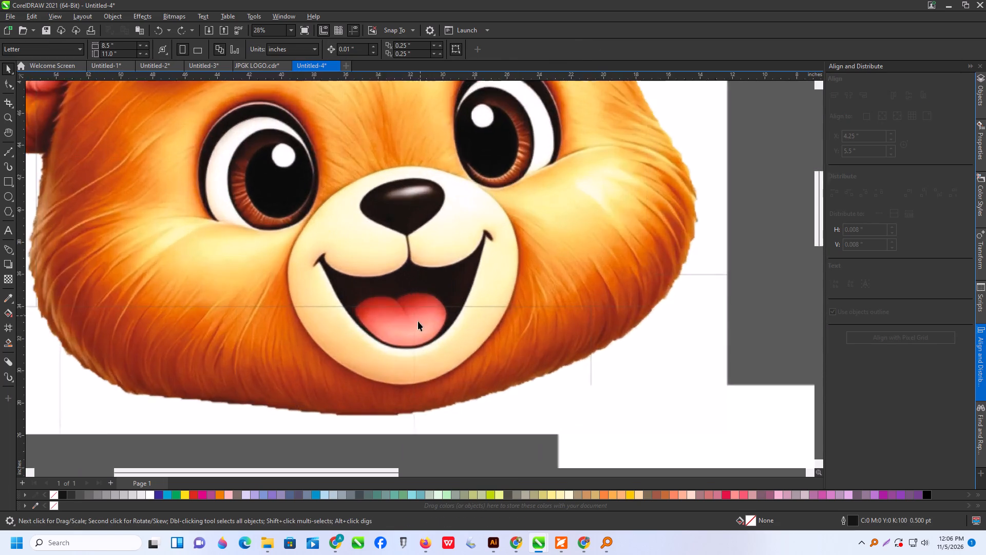
scroll(418, 321, "up", 14)
scroll(428, 331, "down", 17)
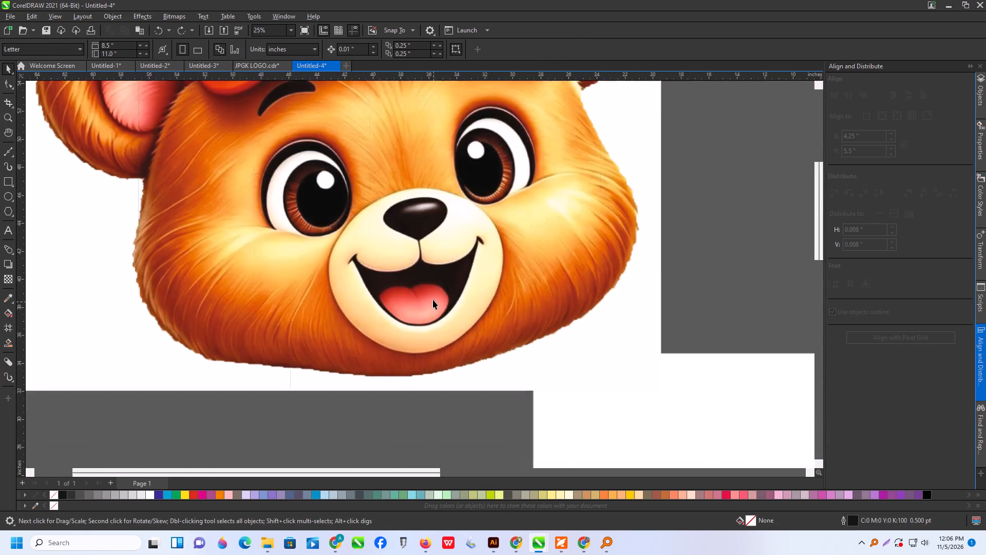
scroll(433, 300, "down", 11)
scroll(414, 170, "up", 9)
Move the upper cap tile carrying the RI letters left, over the neighbouring part of the cap.
left_click_drag(426, 179, 316, 186)
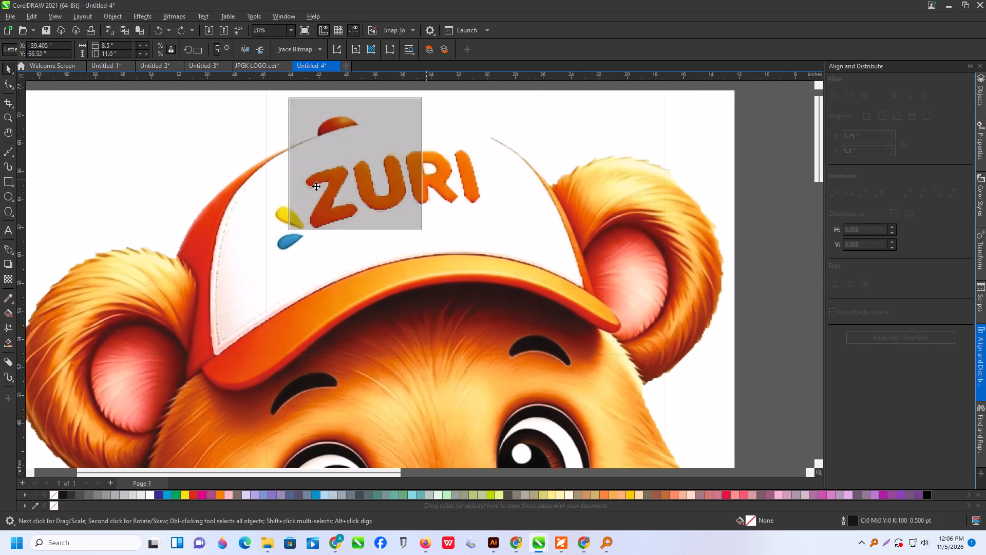
scroll(422, 214, "down", 13)
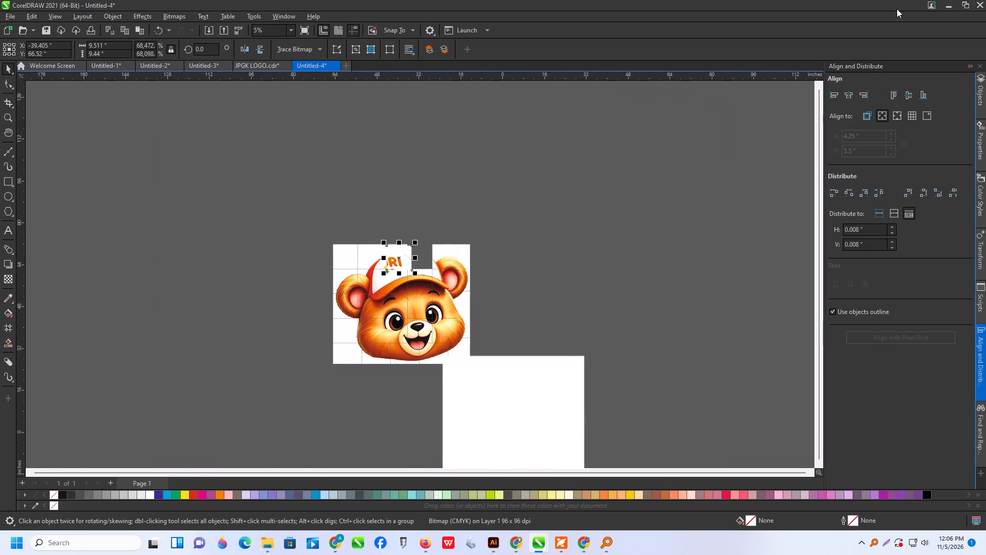
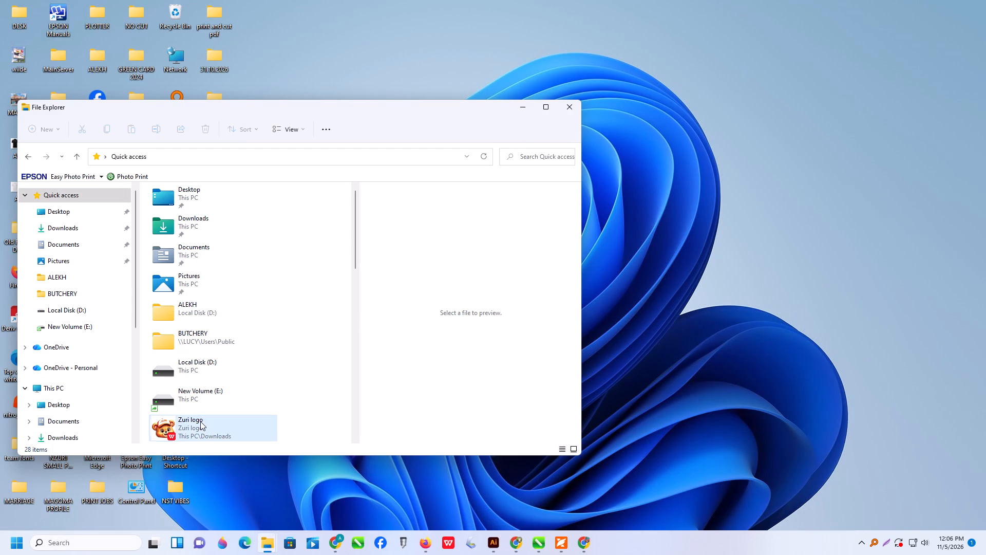
Close the File Explorer window.
left_click(565, 118)
left_click(573, 111)
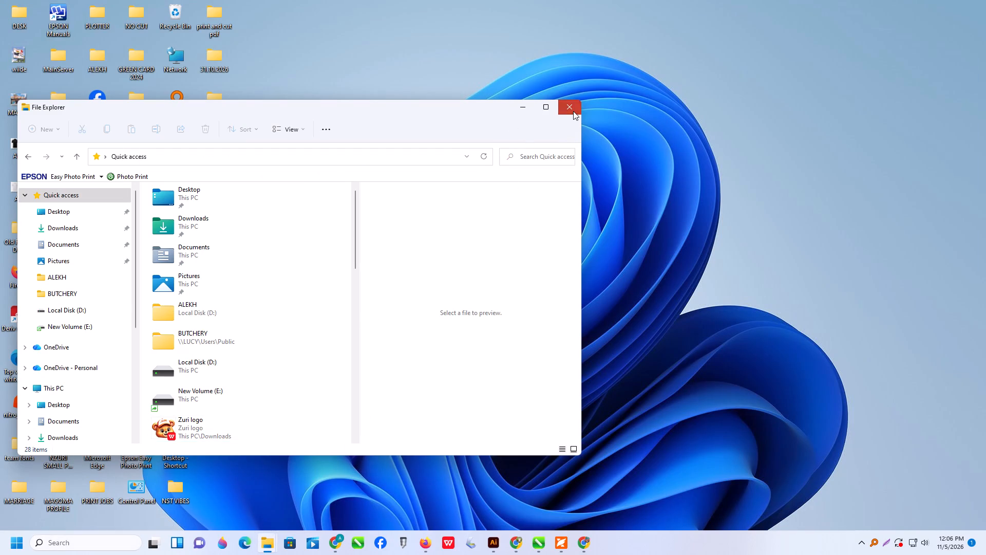
Switch to Illustrator and close the JPGK LOGO document.
left_click(493, 542)
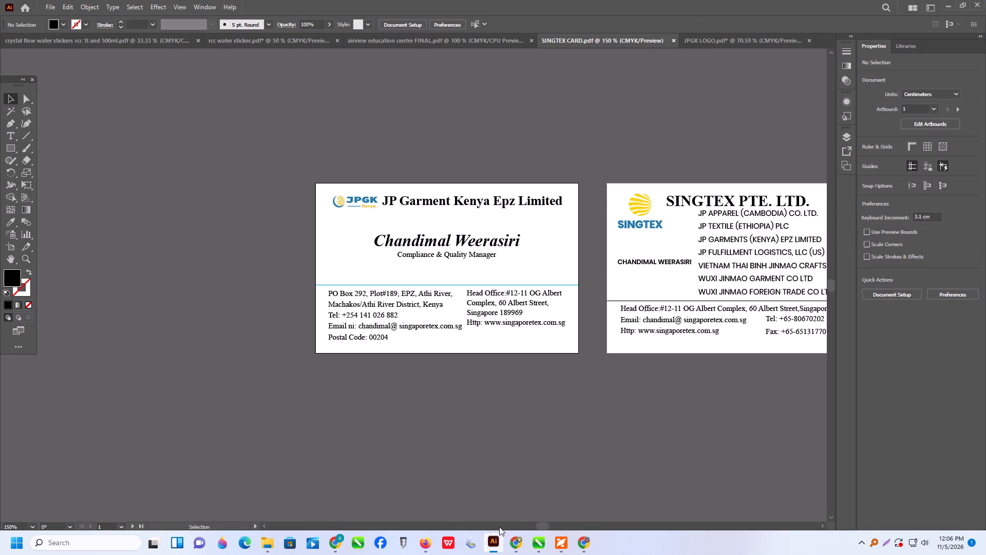
left_click(717, 39)
scroll(330, 184, "down", 1, "alt")
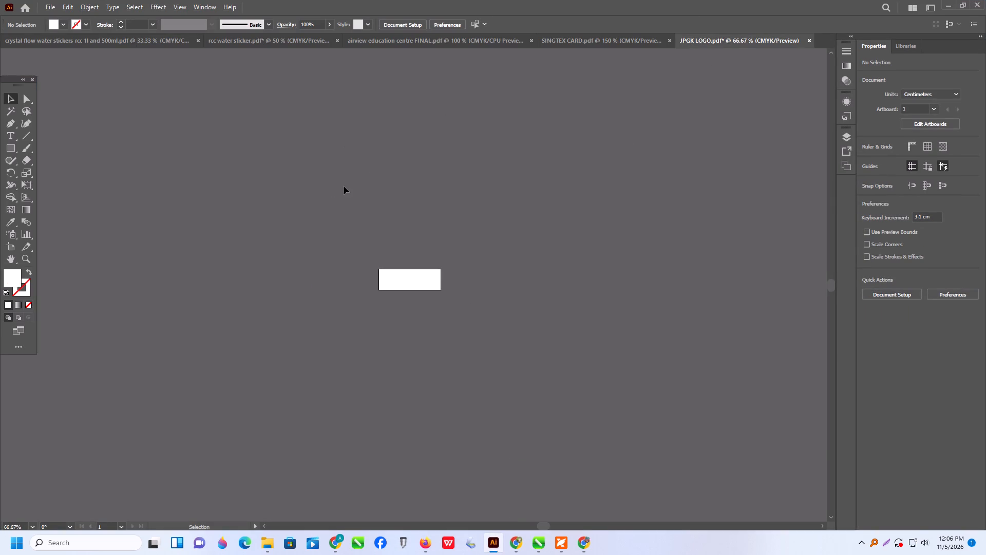
left_click(805, 41)
left_click(807, 42)
left_click(541, 287)
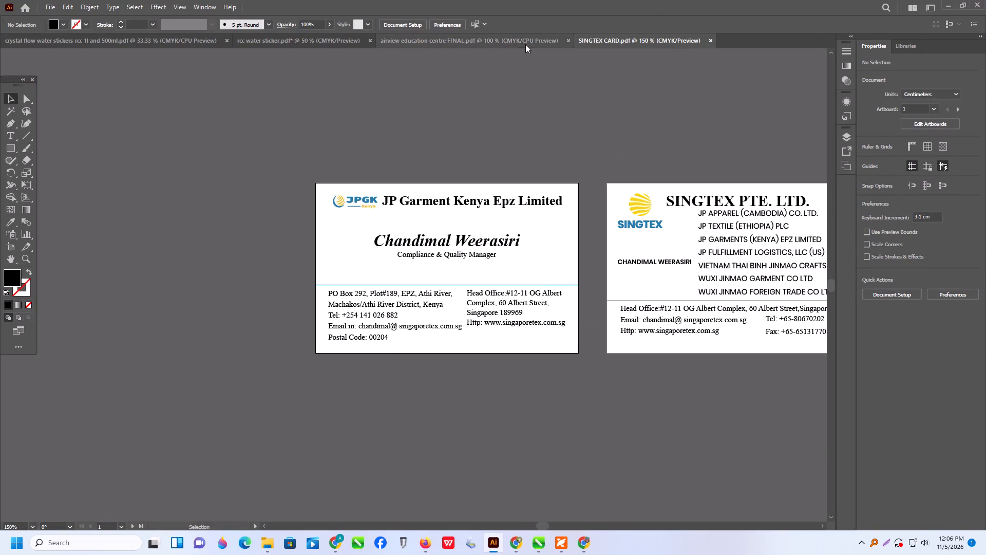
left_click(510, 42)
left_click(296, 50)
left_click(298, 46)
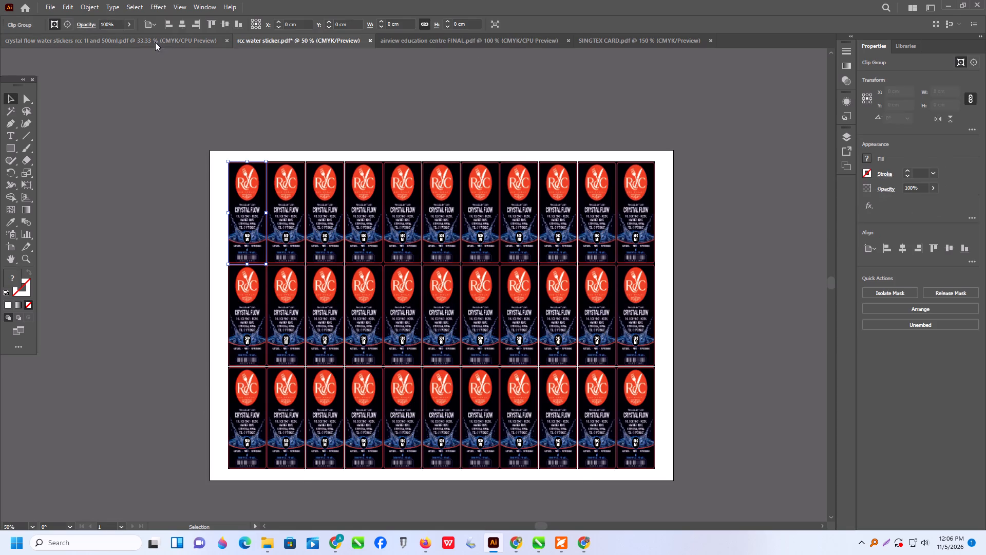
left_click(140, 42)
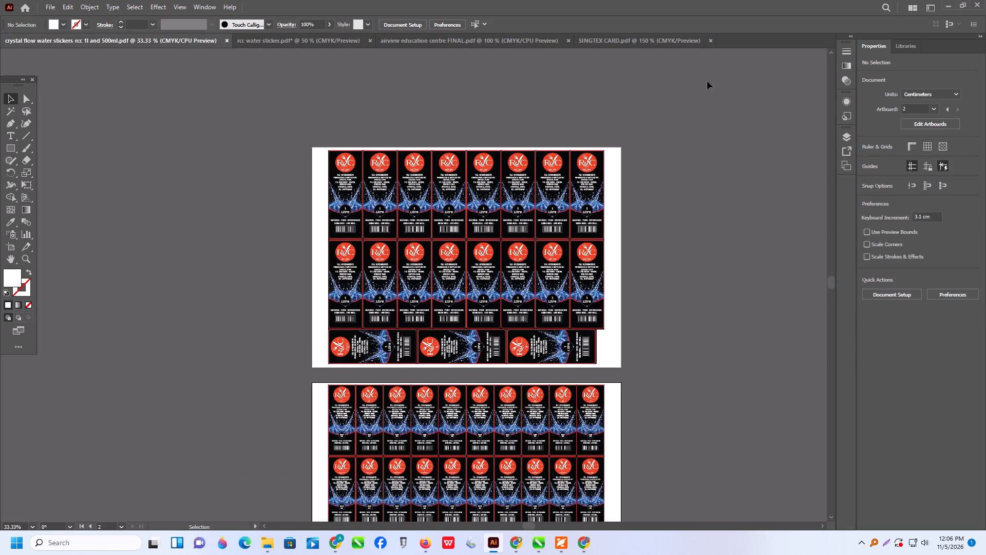
Create a new landscape A3 document, 42 x 29.7 cm, in CMYK colour at 300 ppi.
left_click(48, 6)
left_click(65, 18)
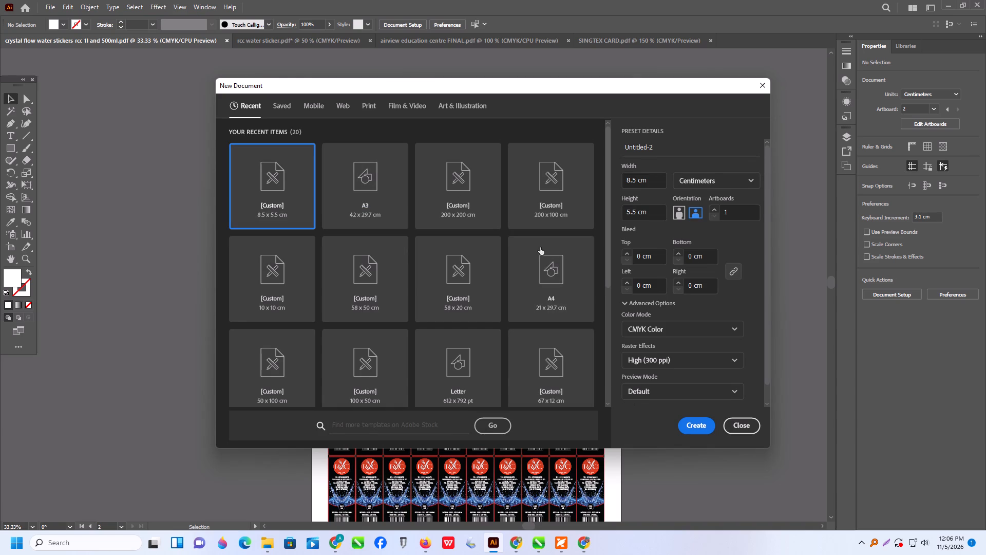
left_click(360, 188)
left_click(696, 425)
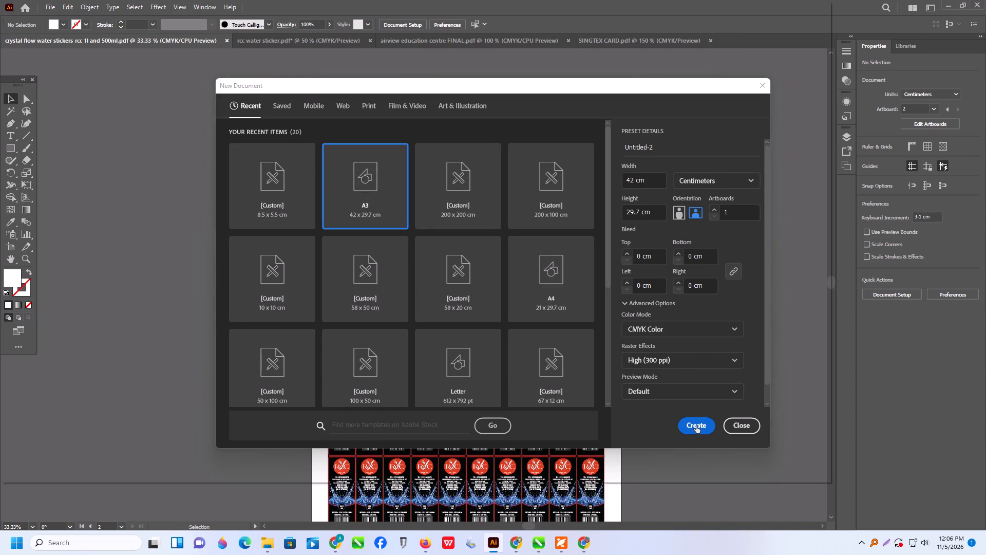
Paste the copied Zuri banner image into the new document and inspect the bear up close.
key("ctrl+v")
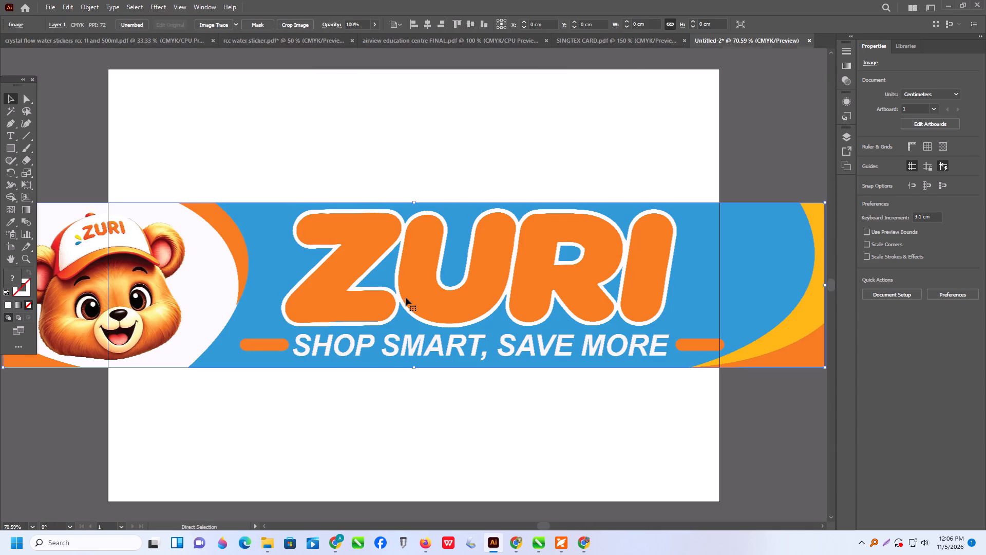
scroll(419, 319, "down", 3, "alt")
scroll(325, 317, "up", 2, "alt")
scroll(187, 322, "up", 2, "alt")
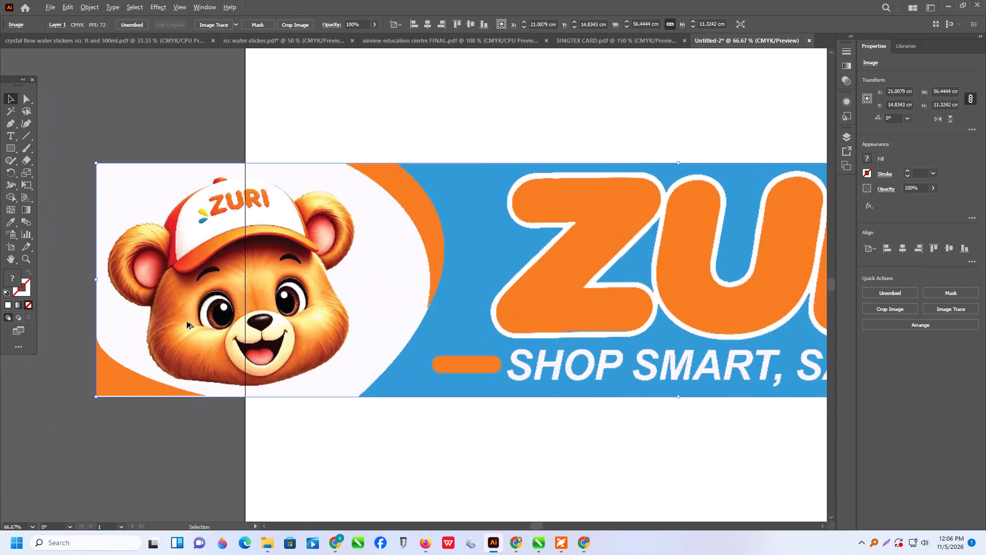
scroll(187, 322, "up", 2, "alt")
scroll(187, 322, "down", 7, "alt")
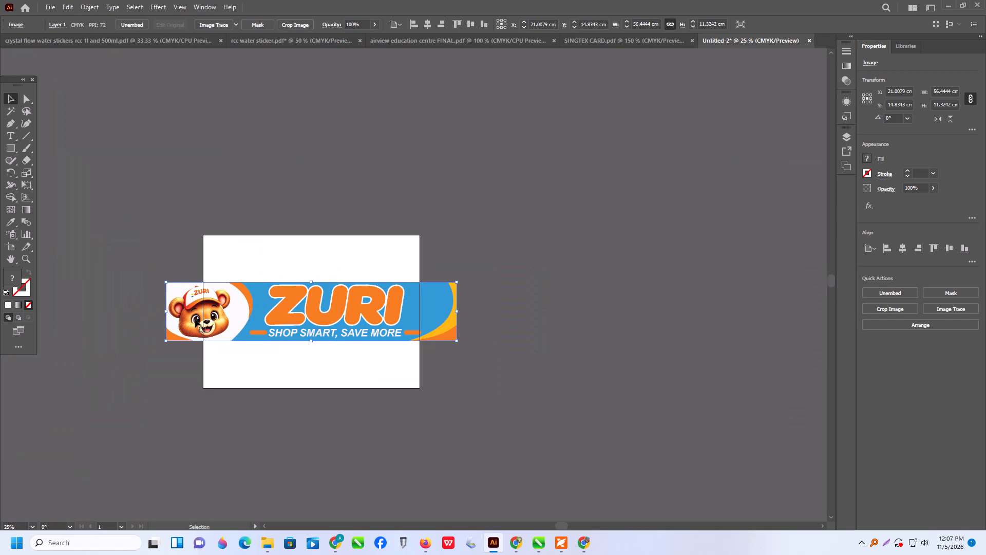
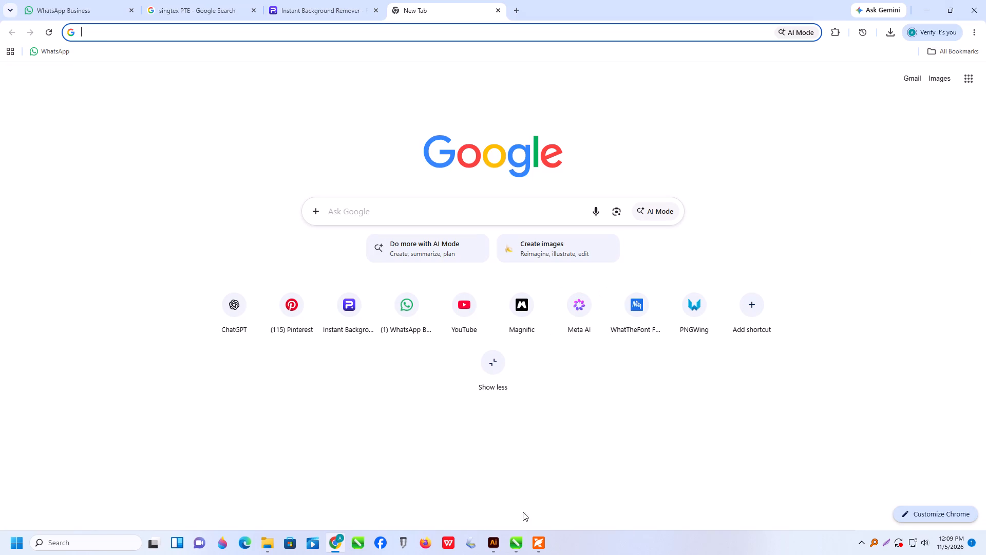
Switch to Illustrator and examine the bear logo on the Zuri banner, briefly checking the JPGK LOGO document in CorelDRAW.
left_click(483, 501)
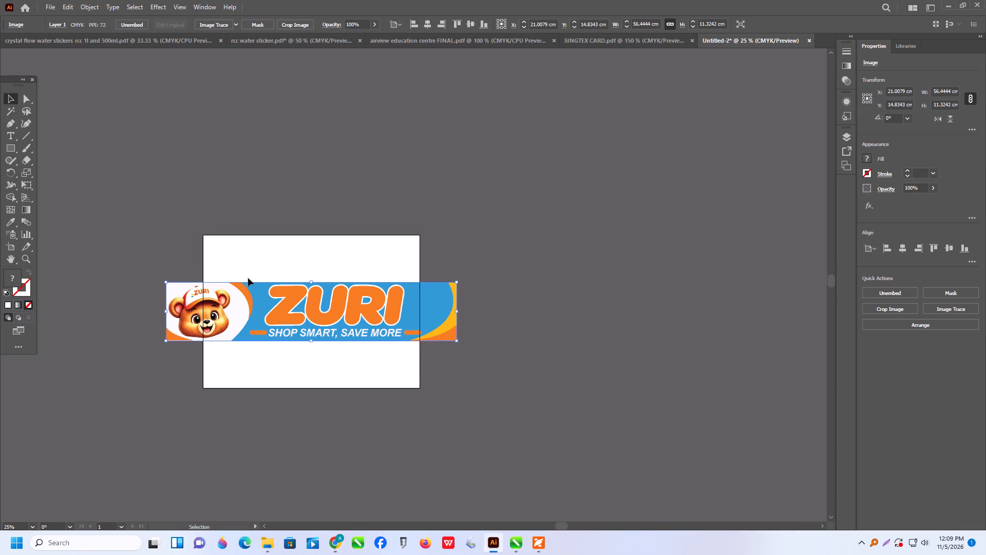
scroll(248, 280, "up", 6)
scroll(291, 403, "up", 3, "alt")
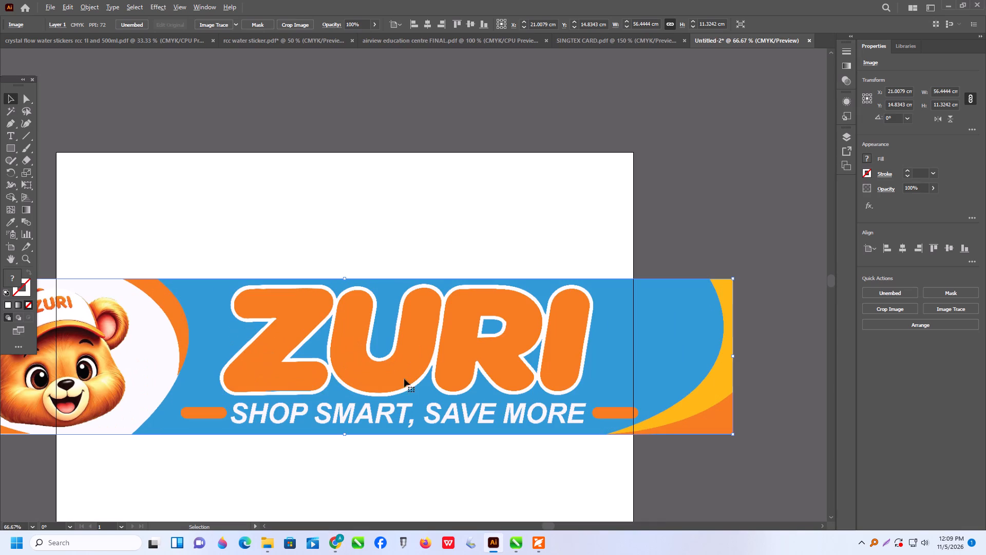
scroll(468, 391, "down", 2)
scroll(529, 377, "down", 1, "alt")
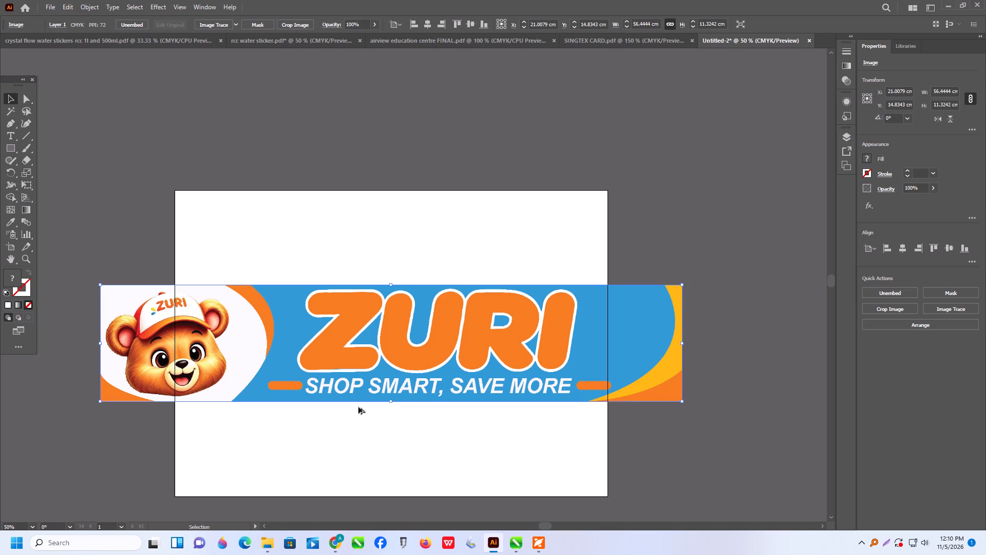
scroll(429, 411, "up", 1)
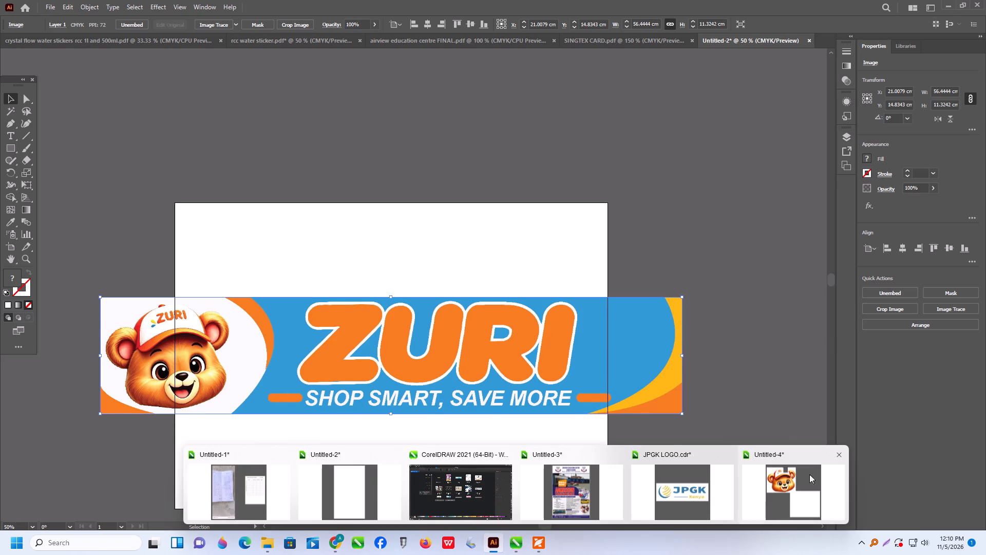
left_click(660, 501)
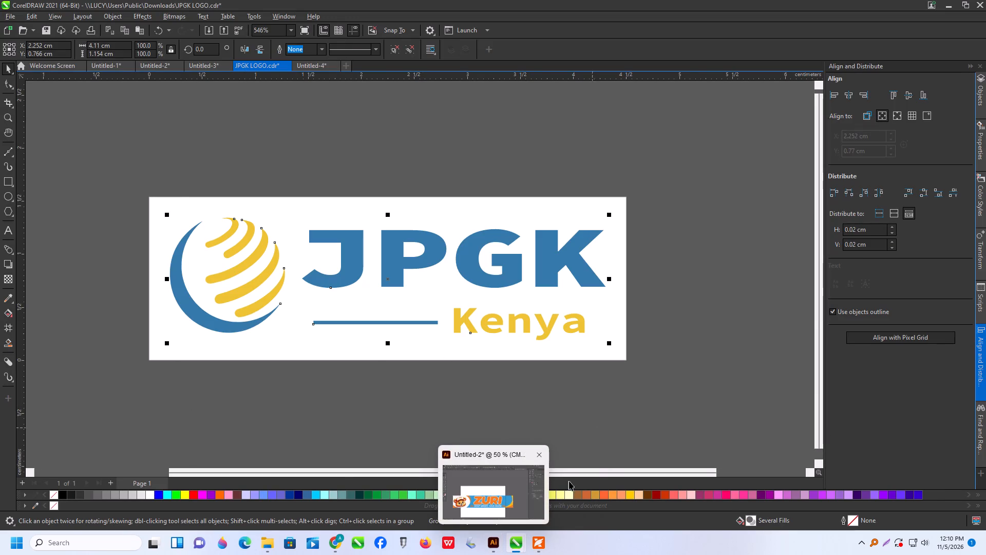
left_click(492, 508)
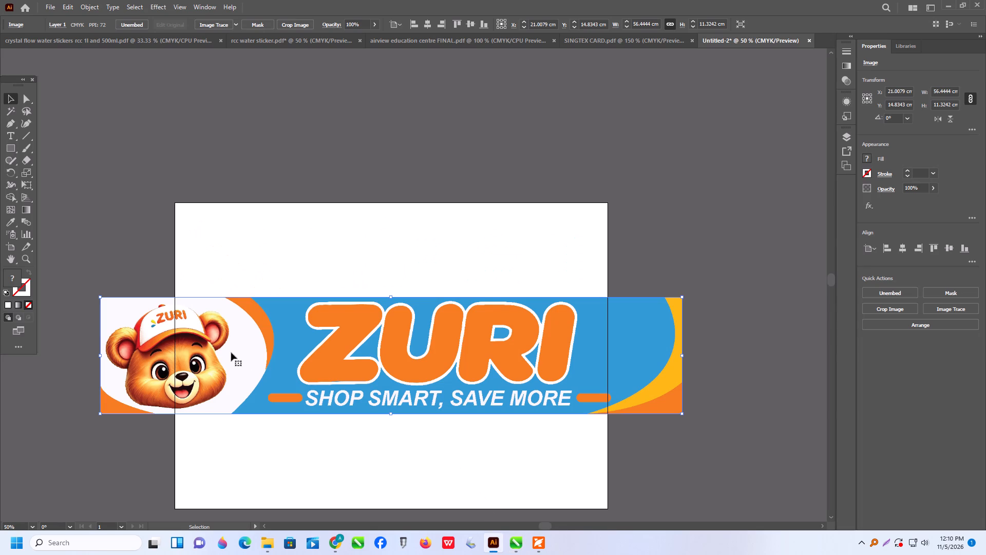
scroll(202, 346, "up", 3, "alt")
scroll(202, 346, "down", 2, "alt")
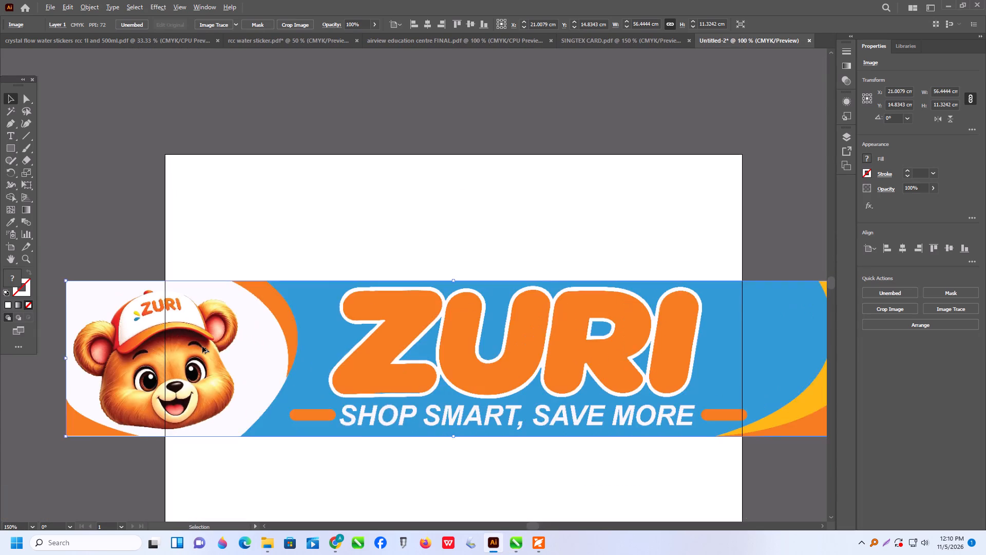
scroll(202, 346, "down", 1, "alt")
scroll(195, 350, "up", 1, "alt")
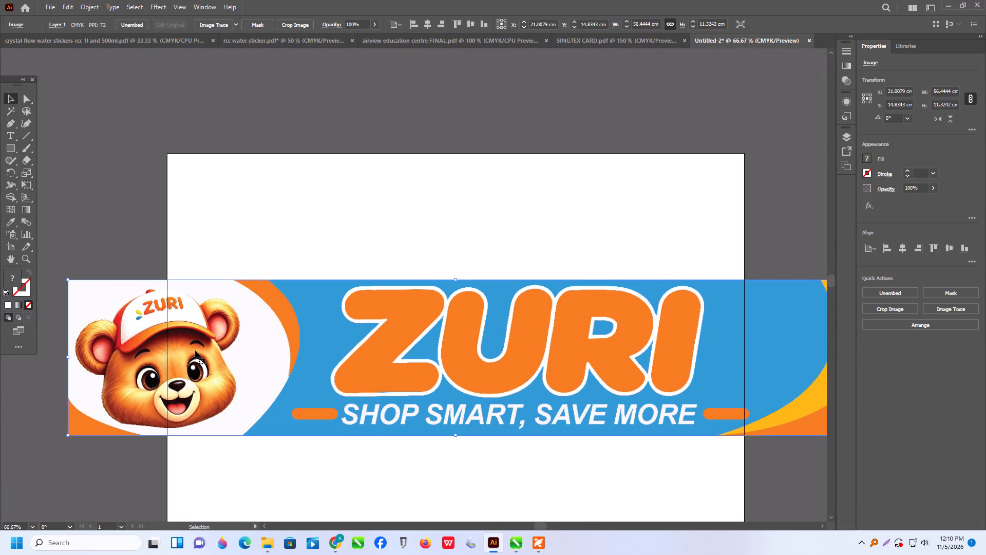
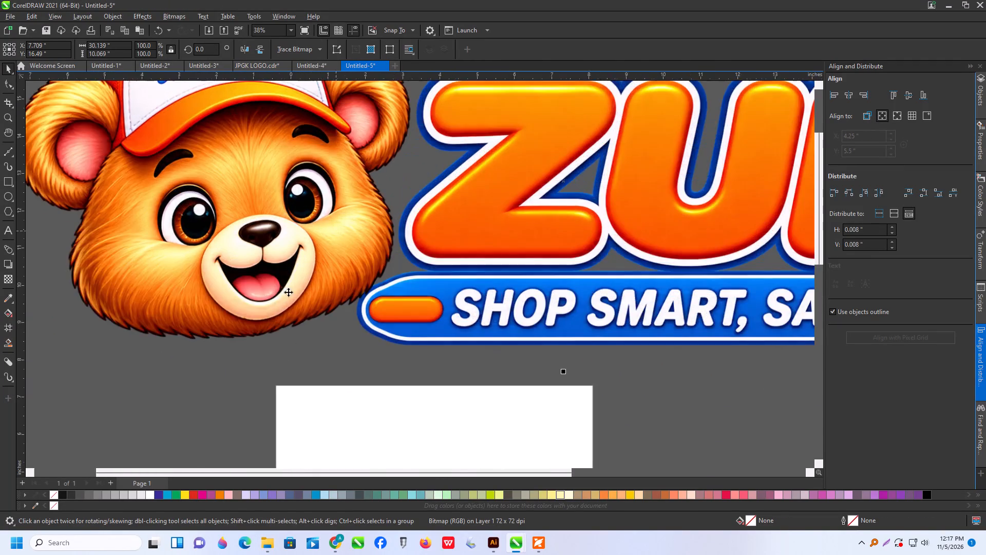
Duplicate the Zuri logo image, placing the copy above and to the right of the original.
scroll(288, 292, "up", 3)
scroll(279, 302, "down", 15)
left_click_drag(360, 275, 453, 156)
right_click(453, 156)
left_click(526, 242)
Crop the original logo image with the Shape tool, moving its two right-hand nodes in to the bear's ear to hide the ZURI lettering.
left_click(361, 272)
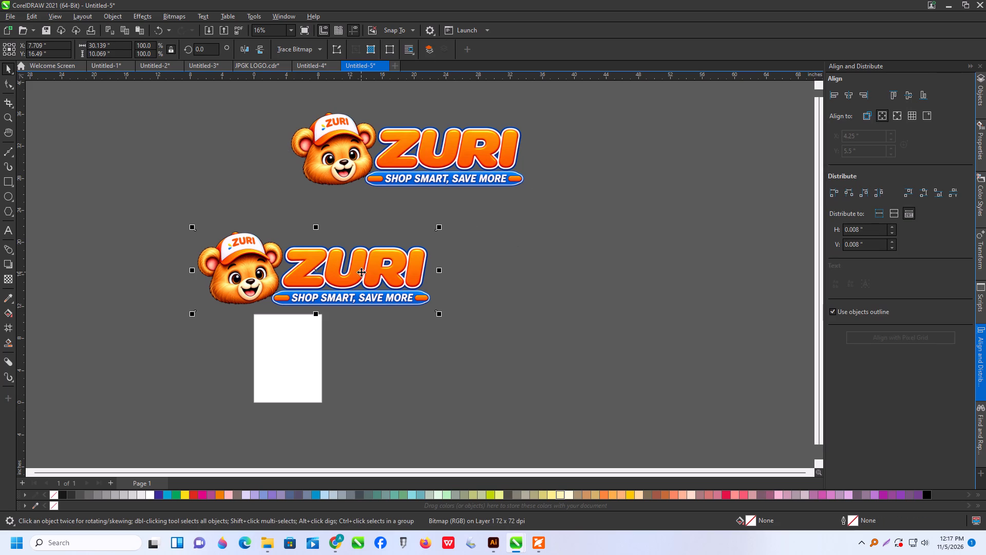
left_click(12, 87)
scroll(378, 308, "up", 2)
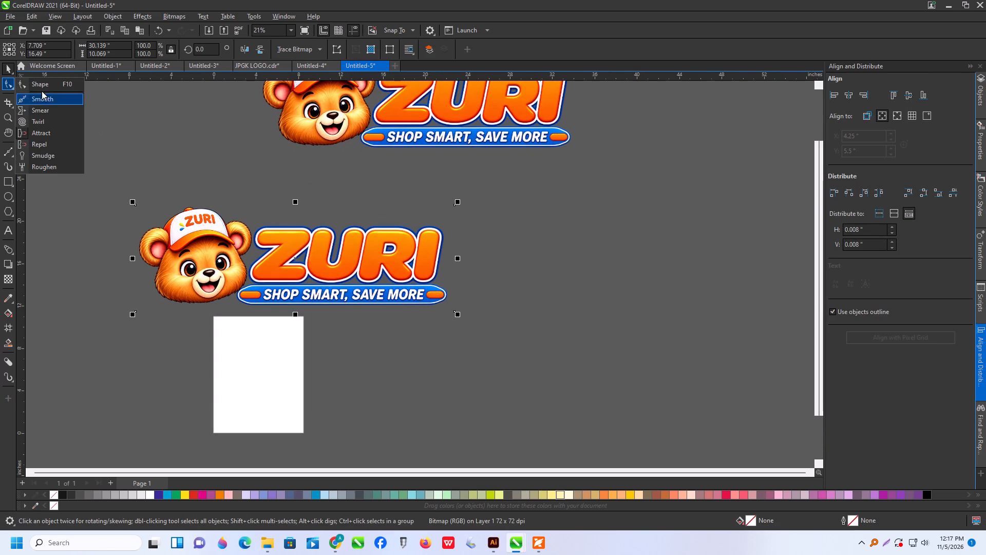
left_click(40, 84)
left_click_drag(376, 181, 521, 385)
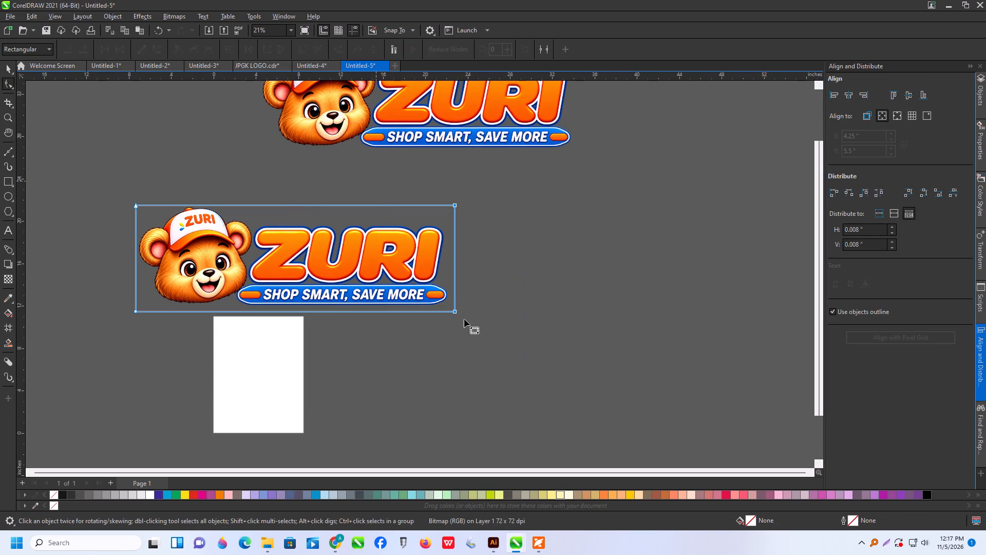
left_click_drag(454, 311, 250, 307)
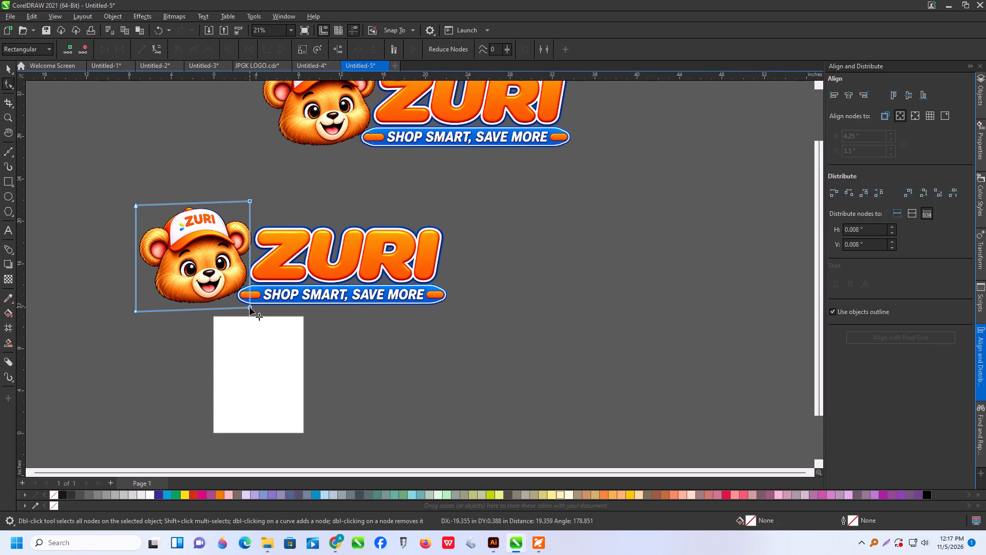
left_click_drag(250, 307, 249, 307)
Tighten the crop outline's bottom and top edges around the bear and adjust its right-hand corners to keep the whole ear.
scroll(254, 271, "up", 8)
scroll(164, 347, "up", 1)
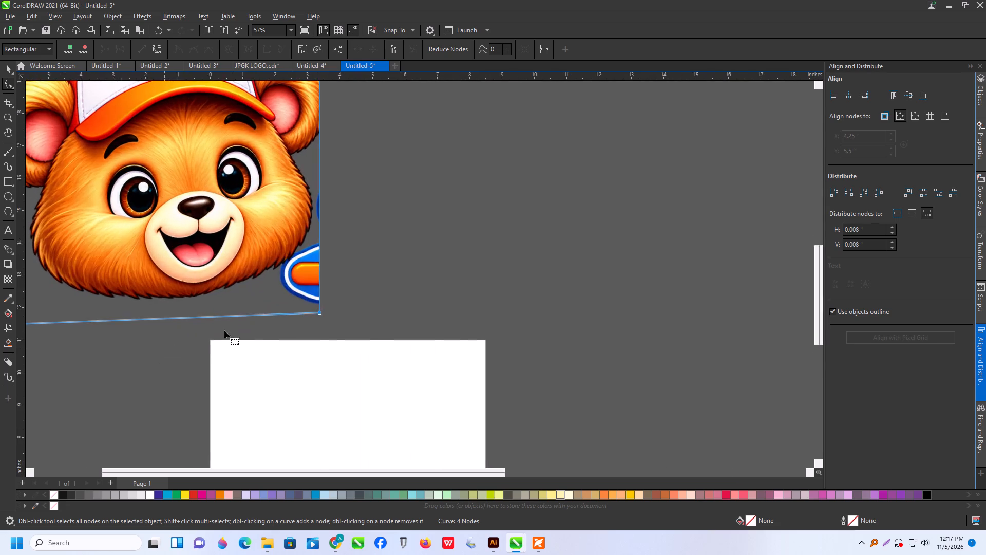
scroll(257, 333, "down", 3)
left_click_drag(52, 287, 435, 369)
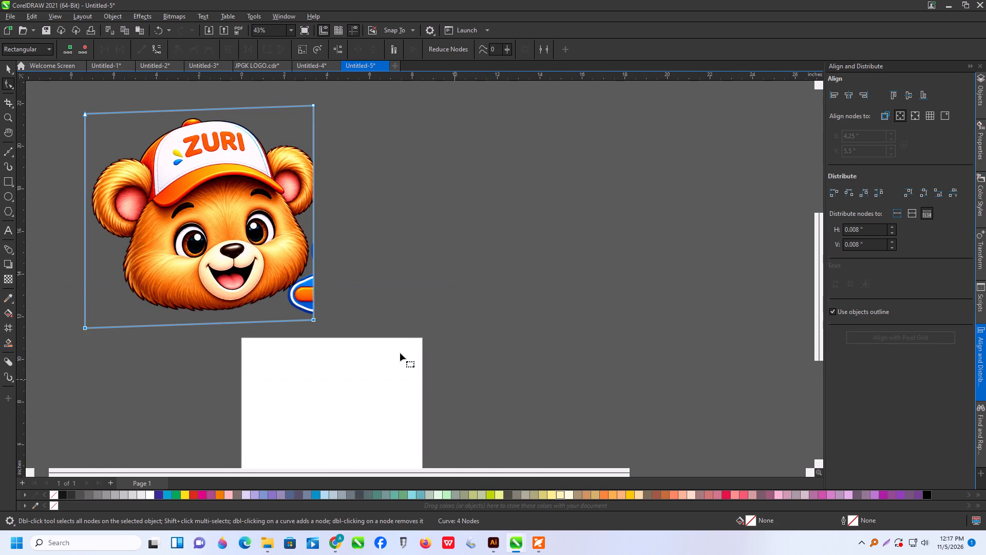
left_click_drag(313, 319, 311, 310)
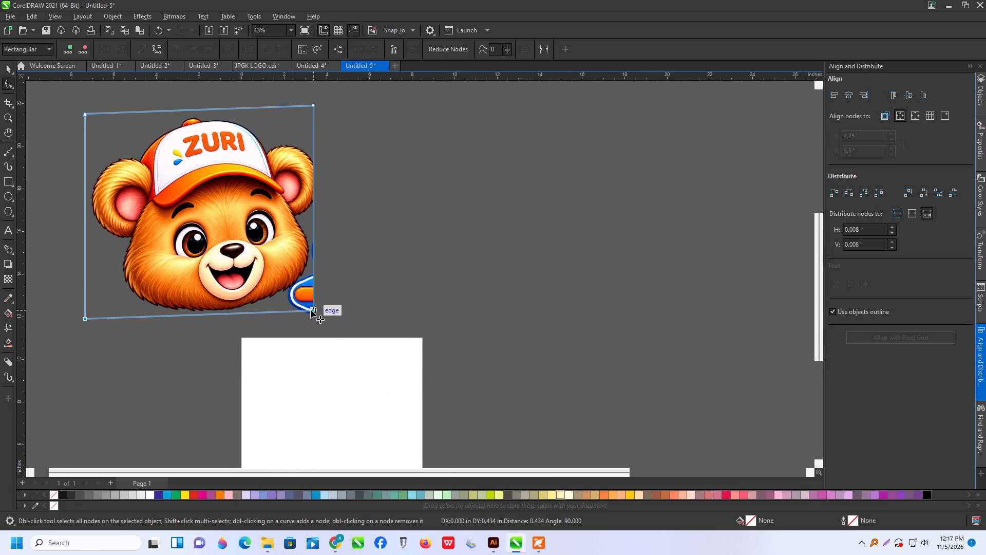
left_click_drag(311, 310, 315, 310)
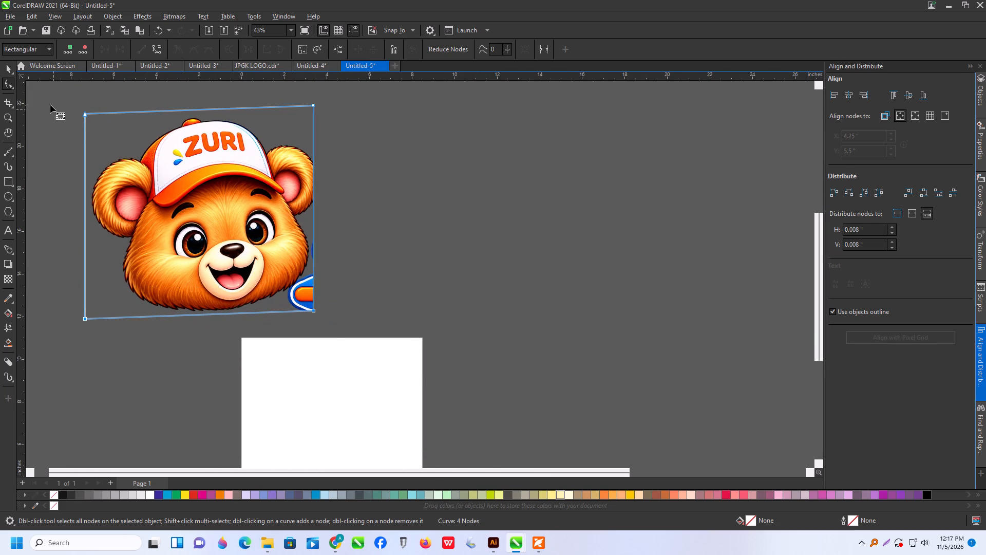
left_click_drag(52, 105, 415, 138)
left_click_drag(312, 105, 313, 110)
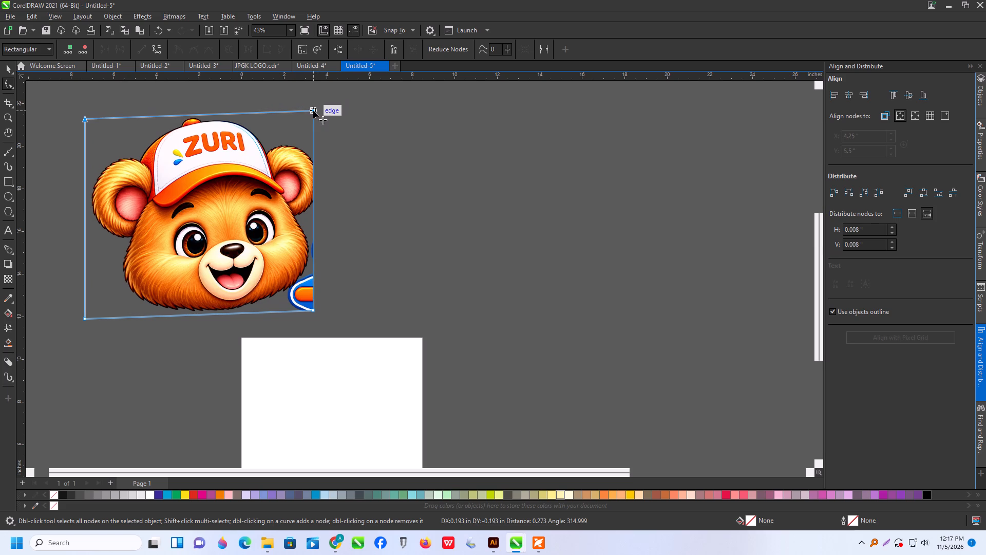
left_click_drag(313, 110, 316, 114)
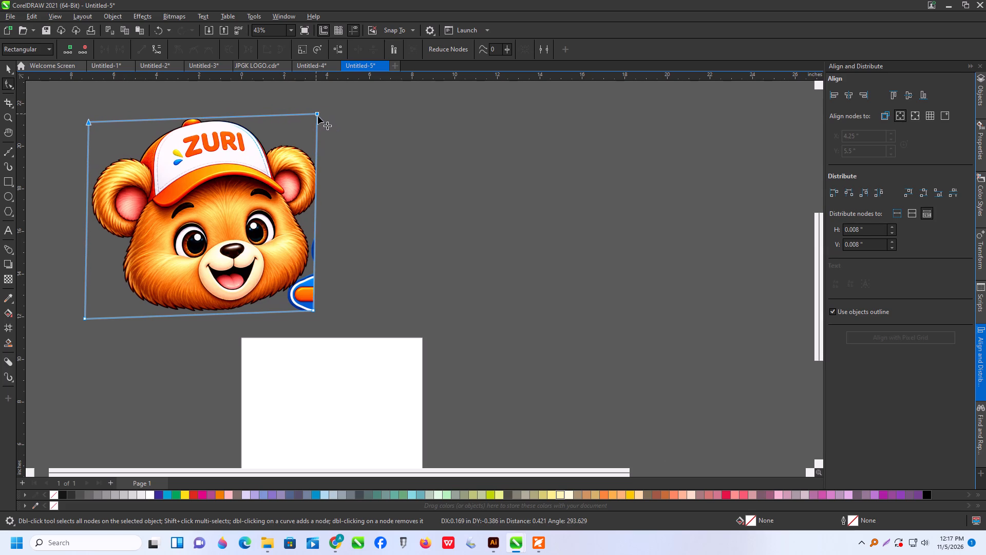
left_click(314, 309)
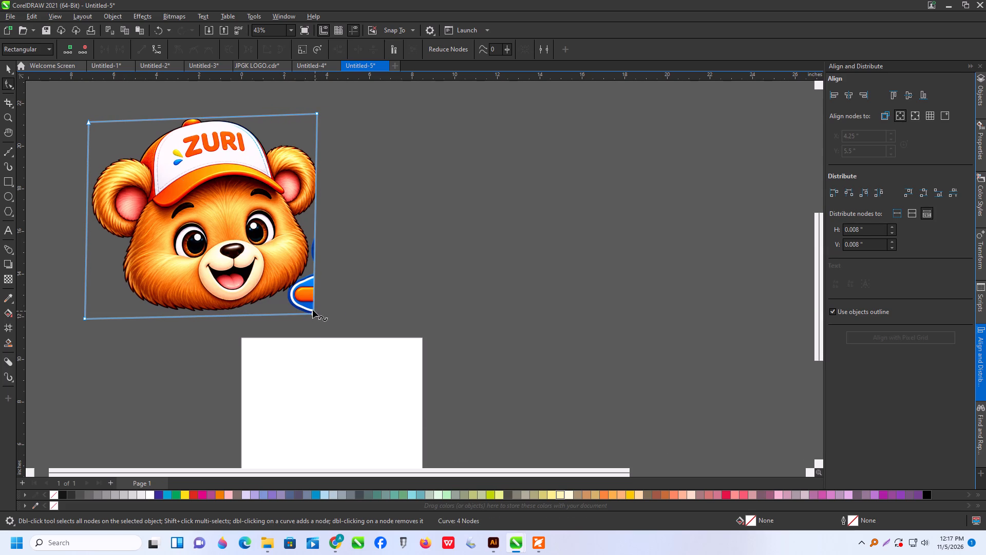
left_click_drag(315, 313, 323, 314)
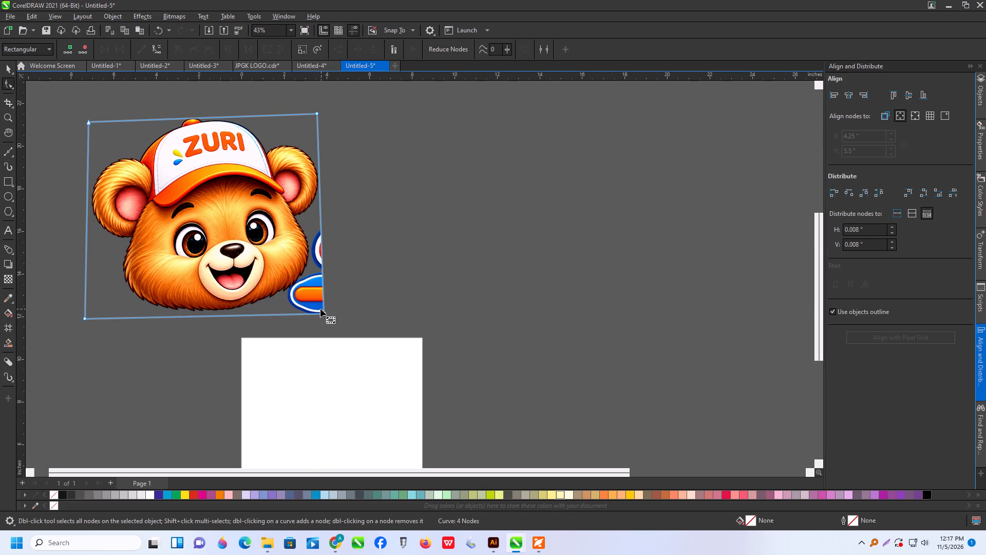
Add a node on each side of the crop's lower-right corner and pull the corner in to the bear's jaw to cut off the tagline bar.
double_click(278, 314)
triple_click(278, 314)
triple_click(322, 269)
triple_click(322, 269)
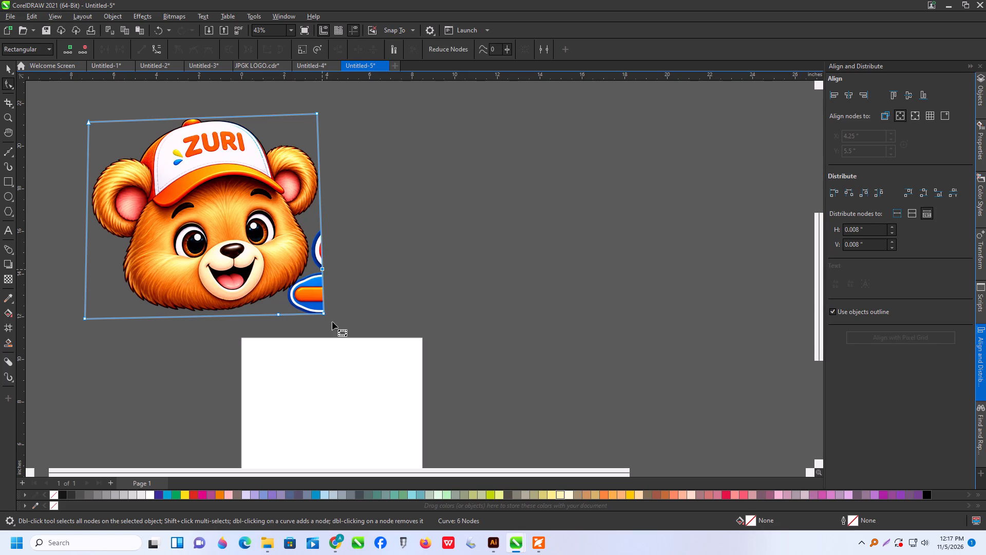
left_click(324, 314)
left_click_drag(324, 314, 295, 293)
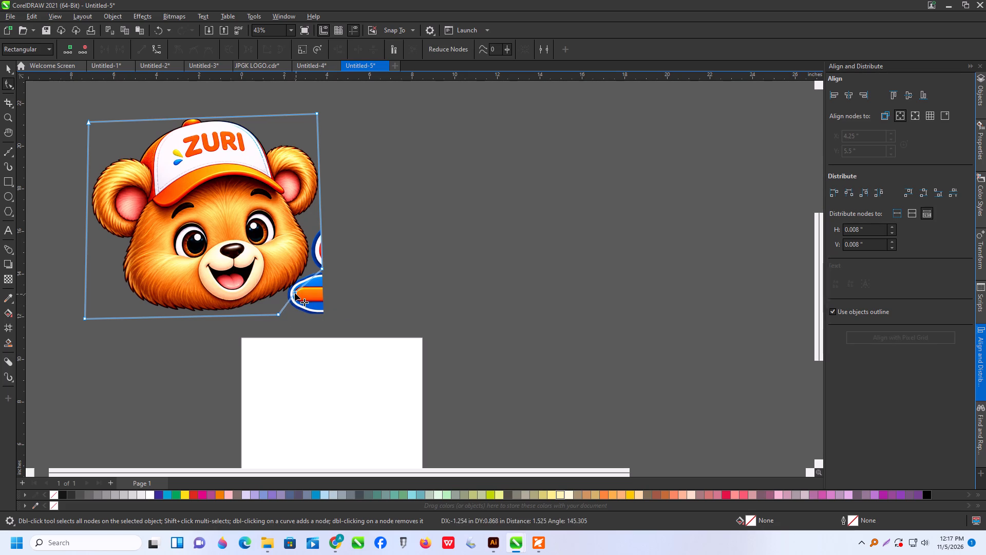
left_click_drag(295, 293, 294, 287)
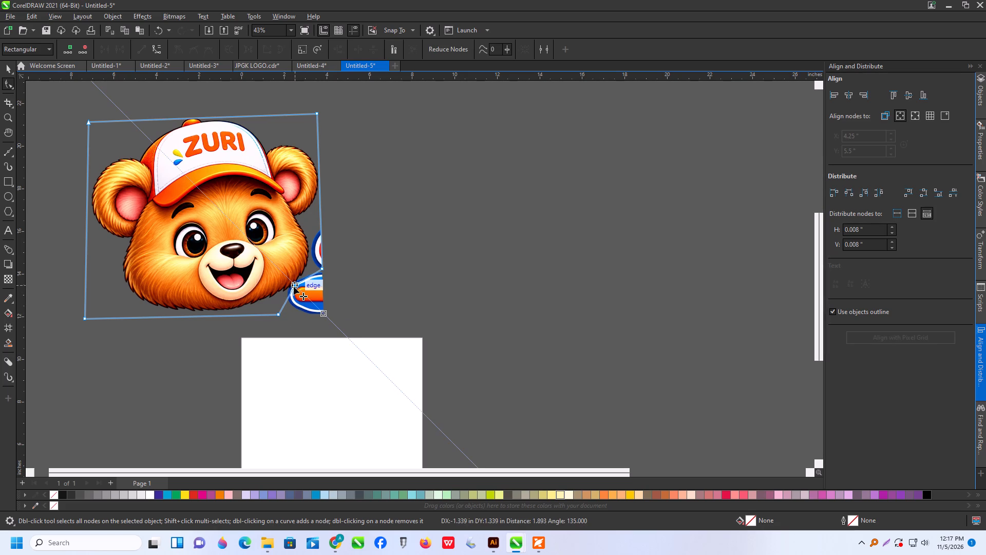
left_click_drag(294, 287, 294, 284)
Fine-tune the crop nodes along the bear's lower-right jaw to trim the remaining blue tagline slivers.
scroll(329, 283, "up", 4)
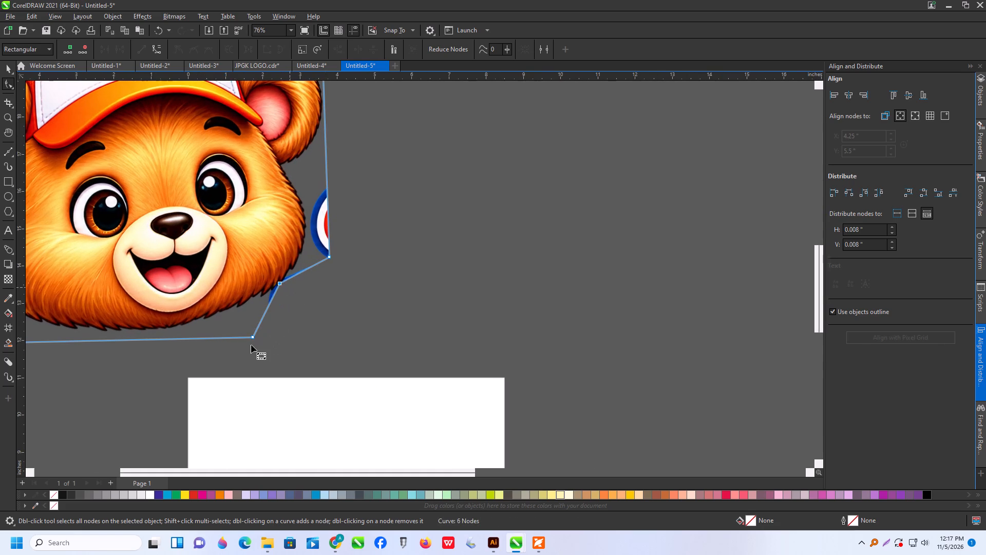
left_click_drag(253, 337, 240, 330)
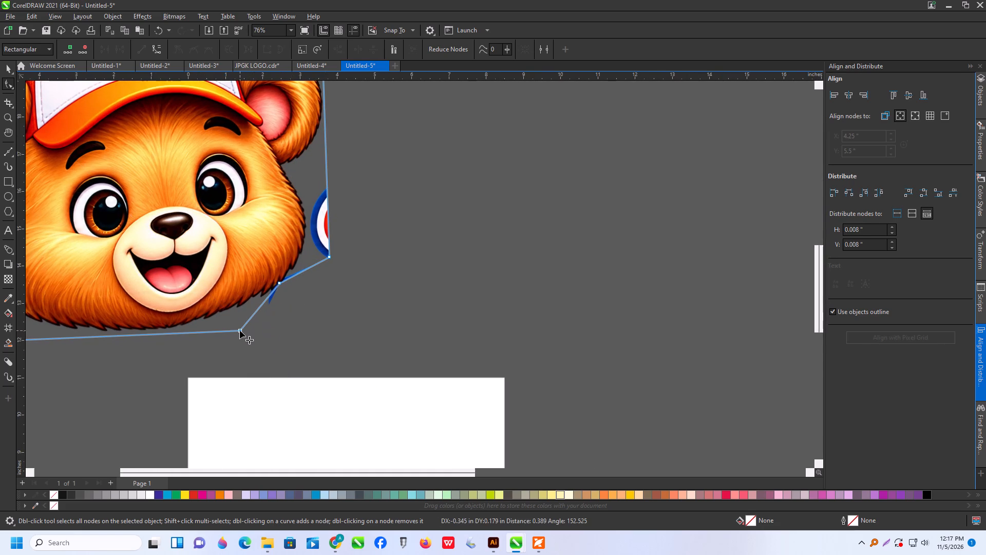
left_click_drag(240, 330, 239, 330)
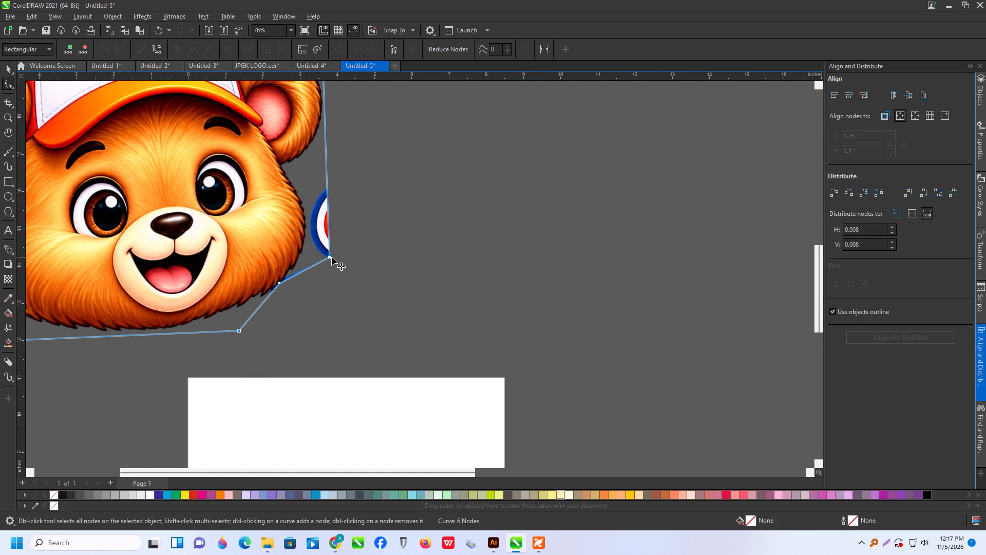
left_click(330, 256)
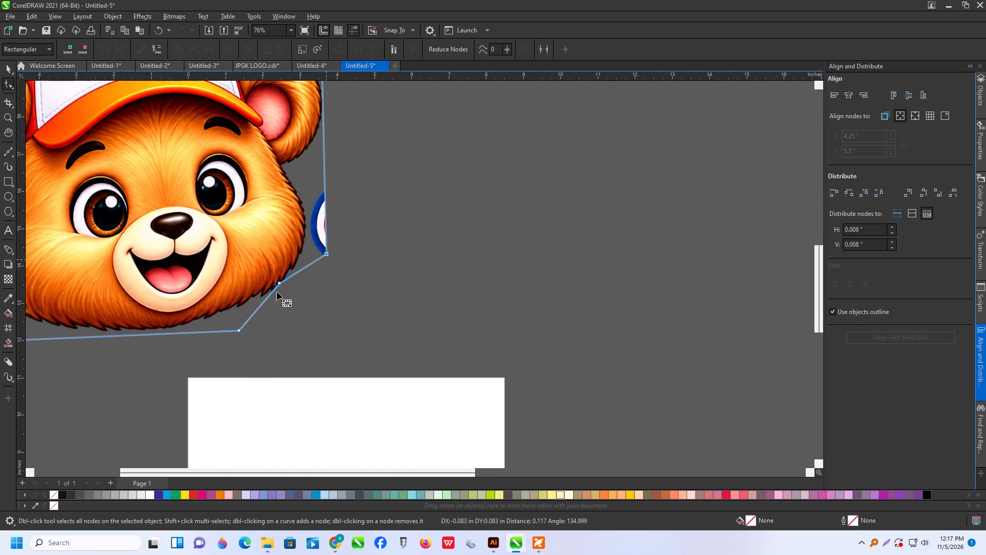
left_click_drag(280, 283, 290, 276)
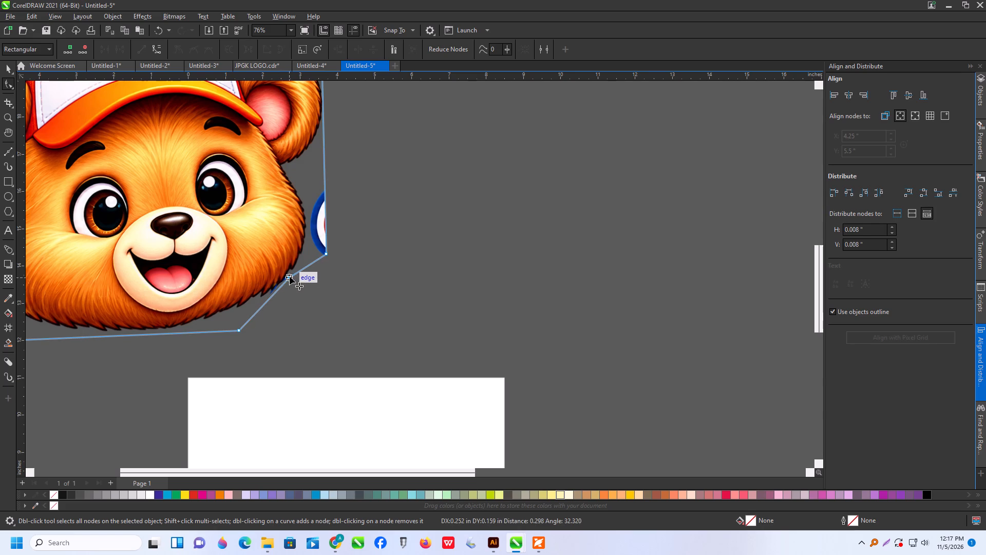
left_click_drag(290, 276, 288, 274)
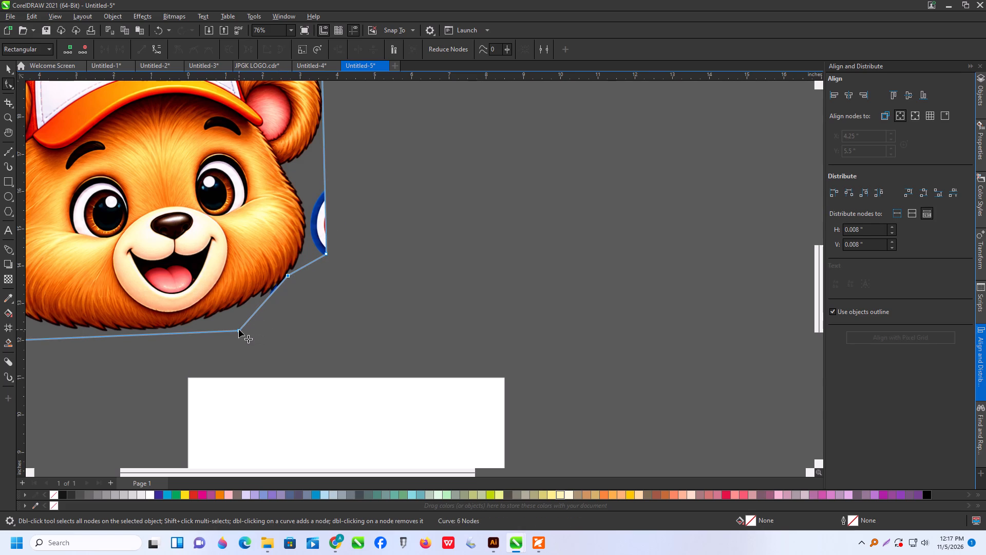
left_click_drag(239, 329, 233, 325)
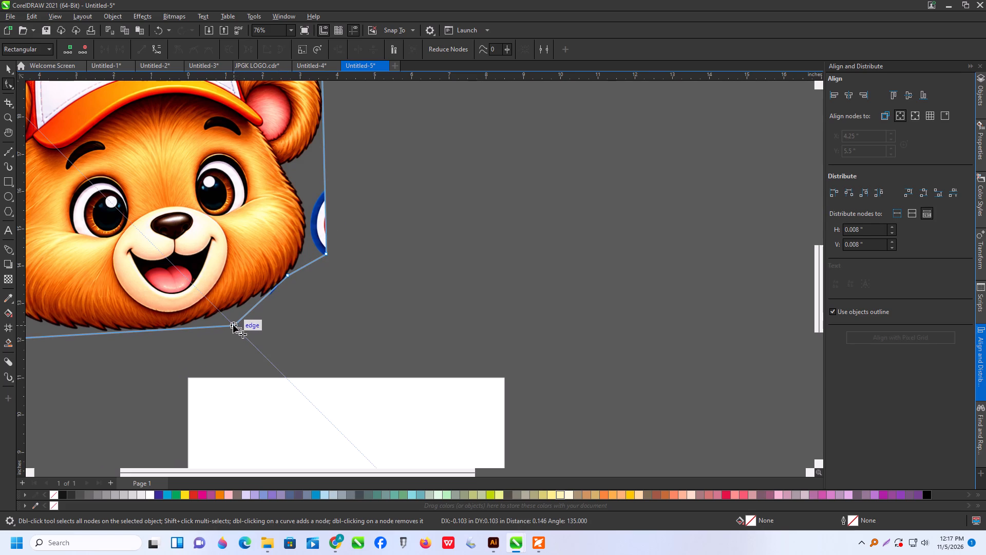
left_click_drag(233, 325, 233, 323)
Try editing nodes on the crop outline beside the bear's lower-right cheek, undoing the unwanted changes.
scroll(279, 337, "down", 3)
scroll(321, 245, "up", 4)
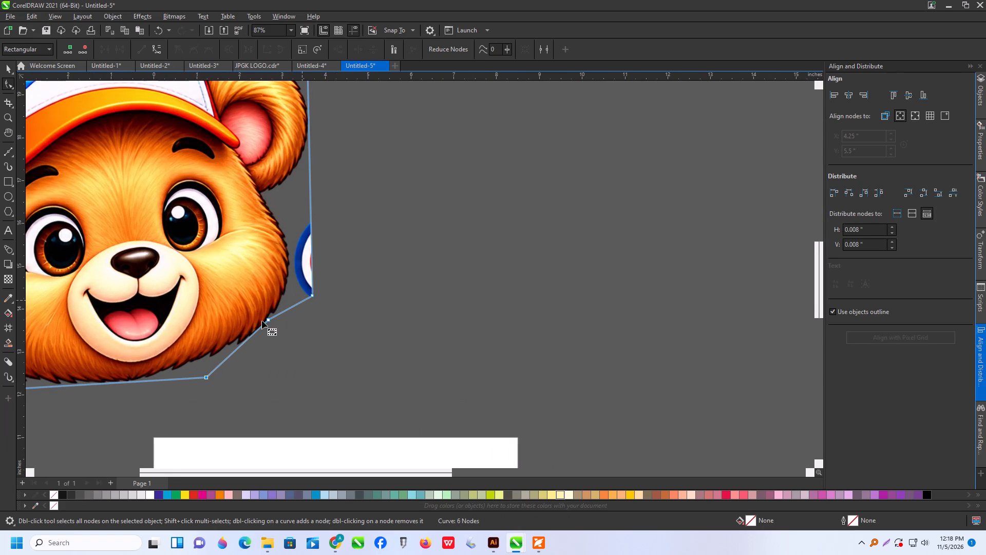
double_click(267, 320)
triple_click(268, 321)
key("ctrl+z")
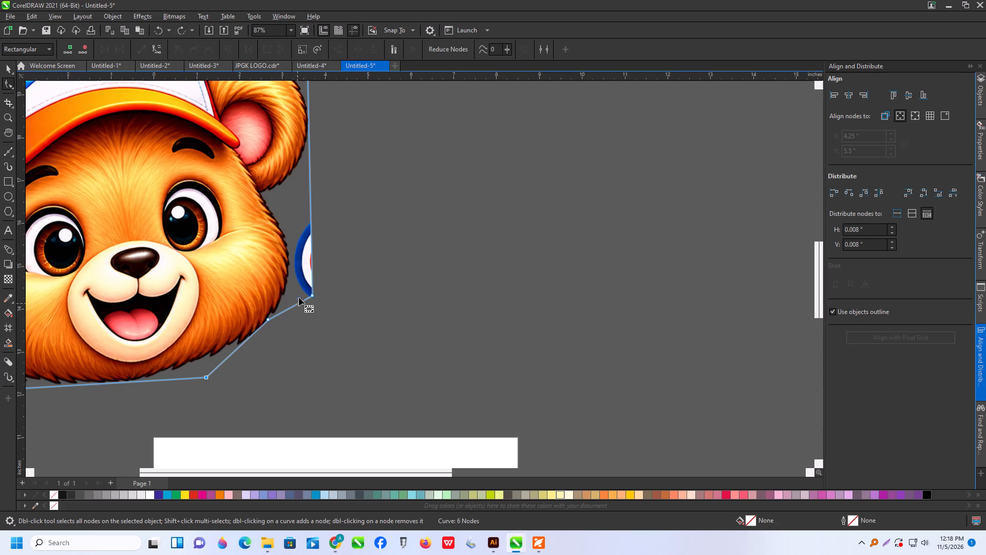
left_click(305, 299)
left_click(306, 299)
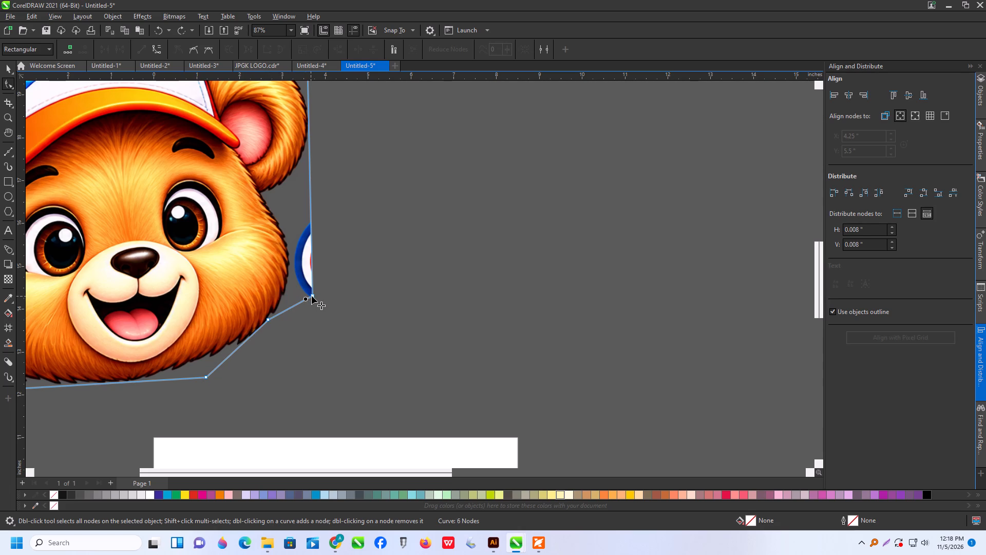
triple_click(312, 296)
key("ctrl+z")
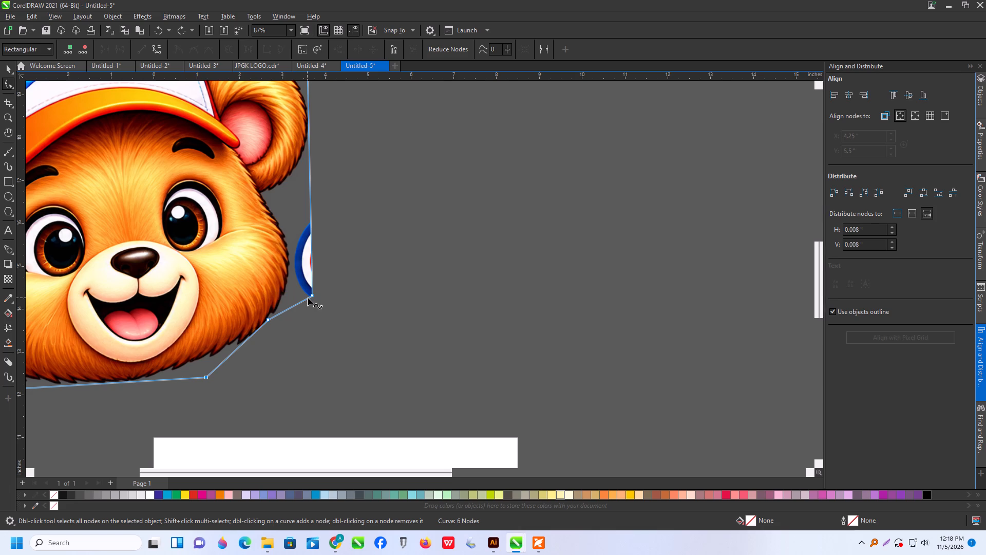
Add nodes to the crop outline above and below the leftover blue tagline piece beside the bear's right cheek.
triple_click(308, 298)
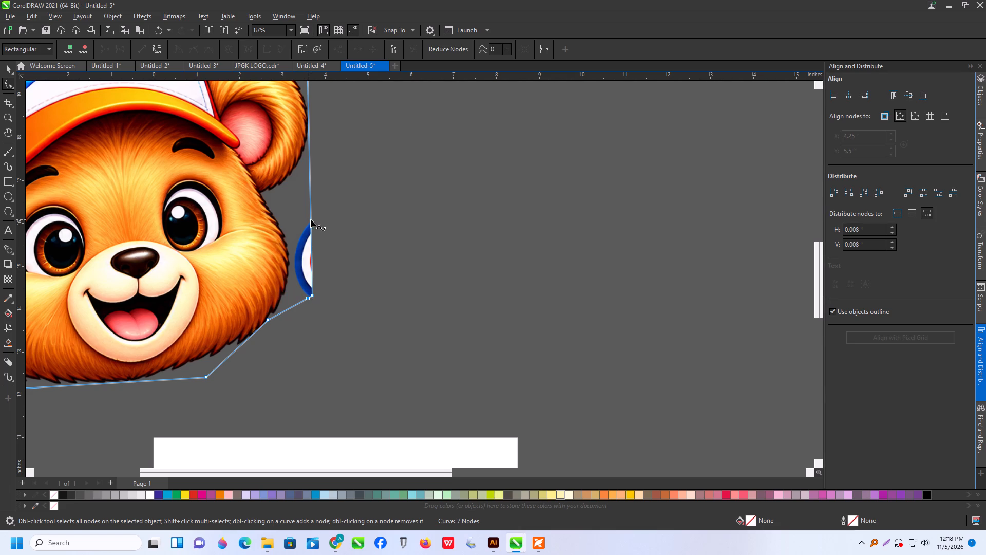
triple_click(311, 219)
triple_click(311, 219)
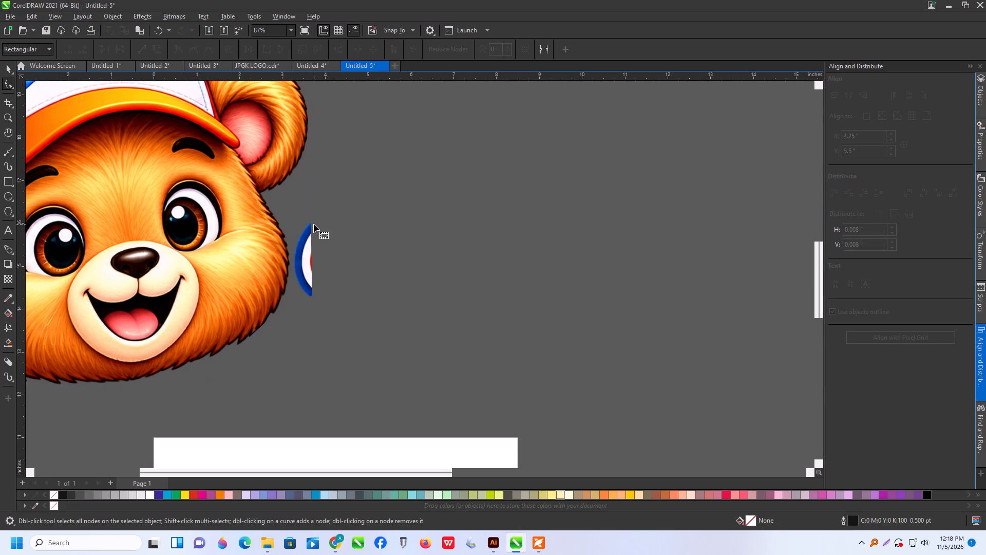
left_click(310, 222)
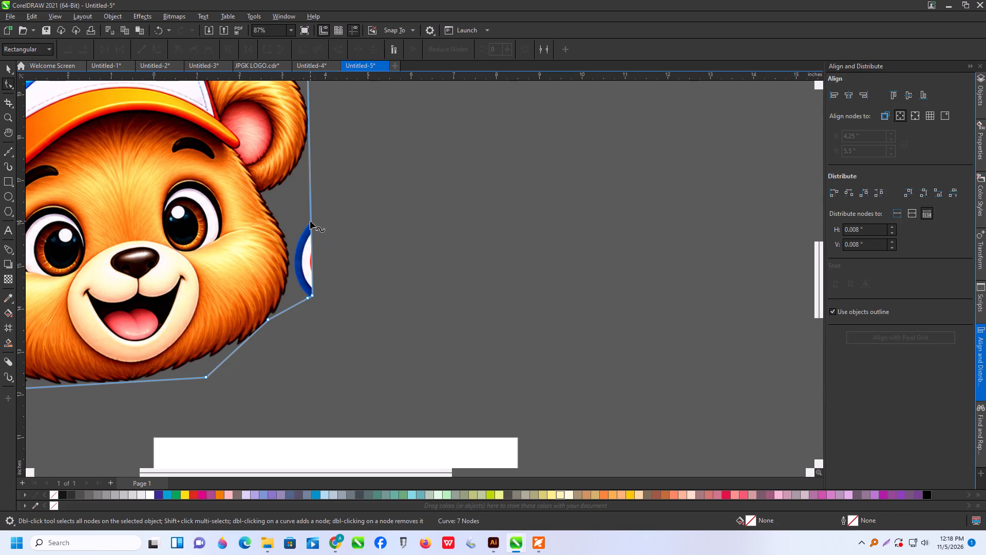
double_click(310, 221)
triple_click(310, 221)
left_click(310, 221)
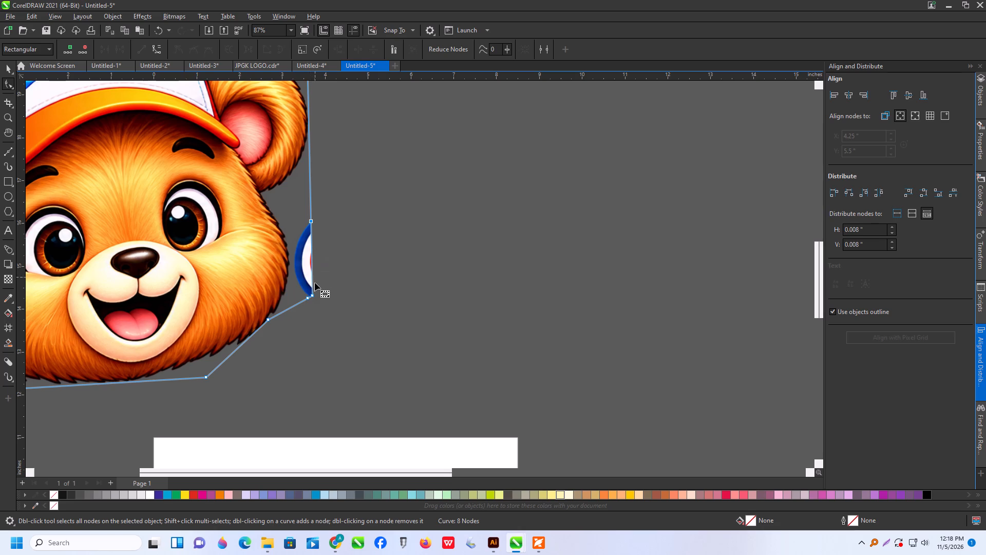
Pull the crop nodes beside the bear's right cheek in towards the fur to cut off the leftover blue tagline piece.
left_click_drag(313, 294, 297, 285)
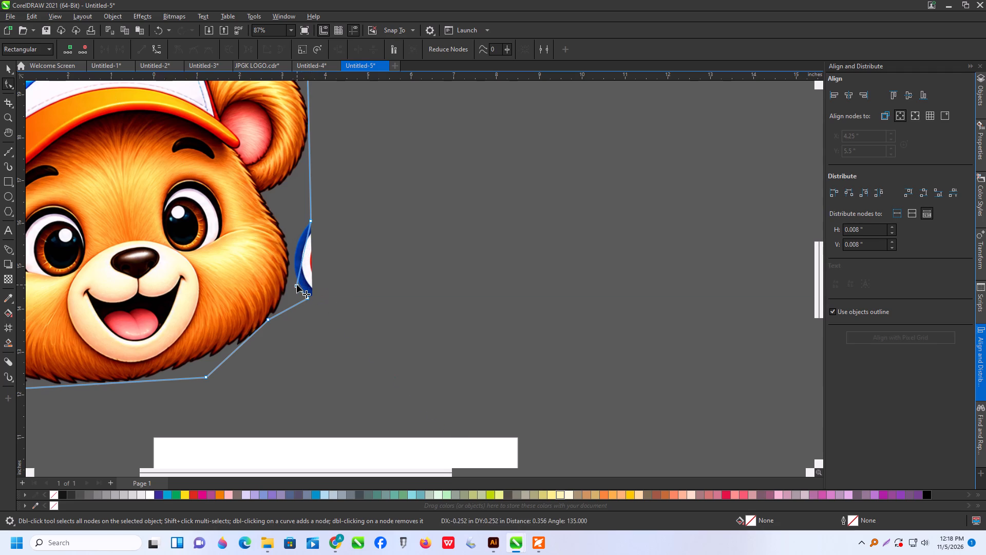
left_click_drag(297, 285, 292, 279)
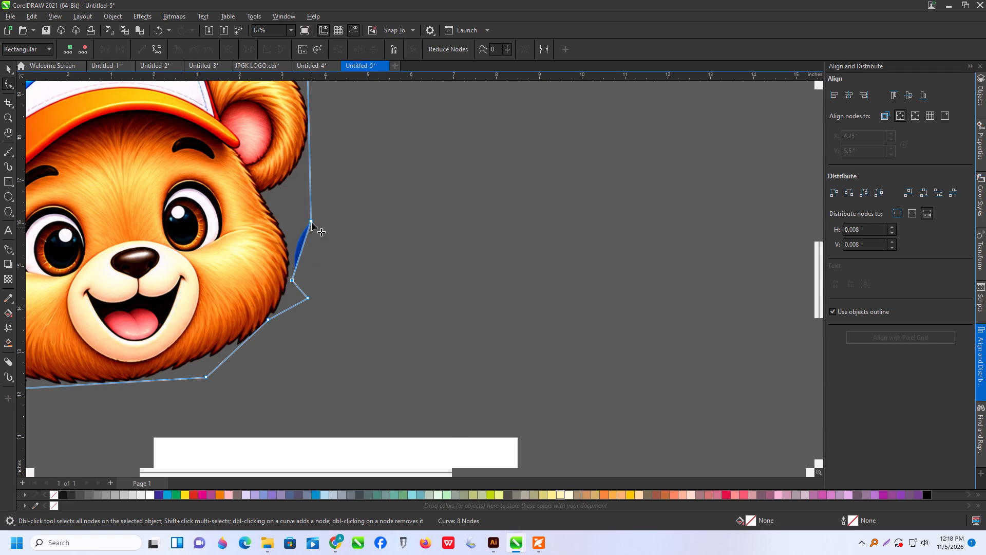
left_click_drag(308, 234, 304, 229)
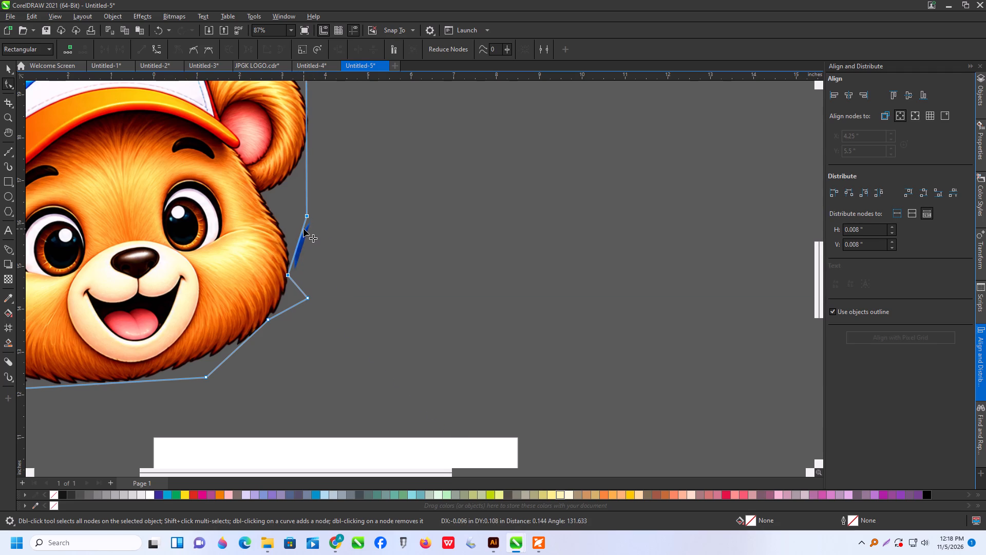
left_click_drag(304, 229, 305, 227)
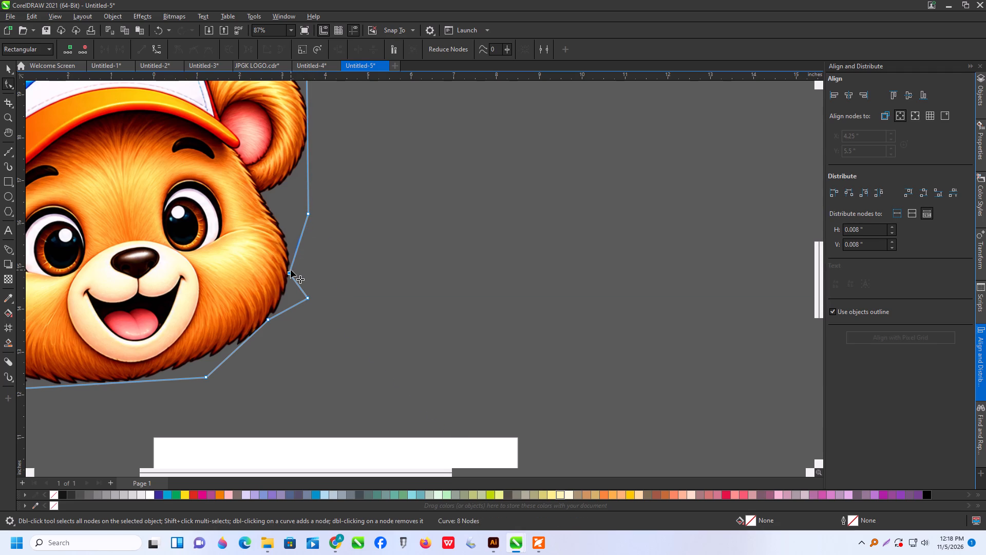
left_click_drag(290, 271, 292, 247)
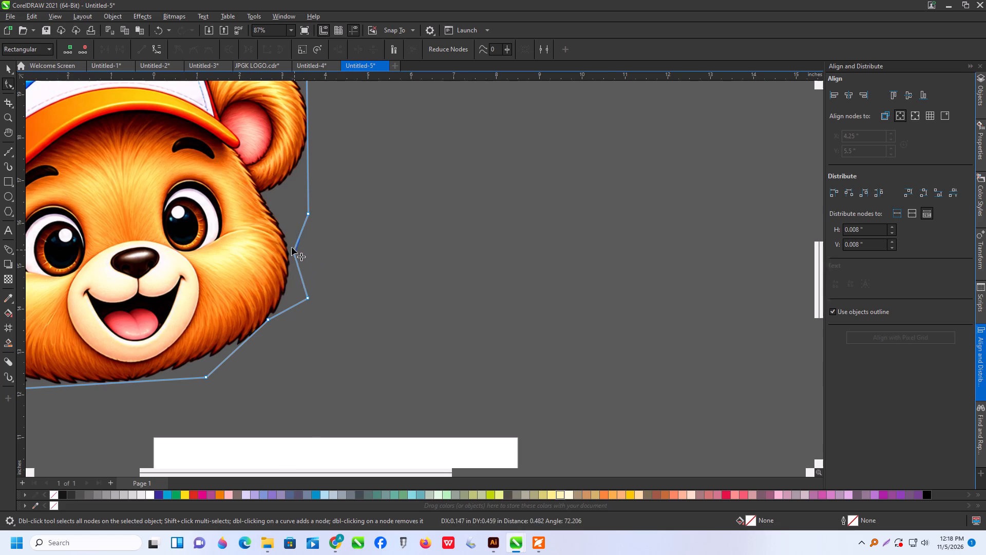
left_click_drag(292, 247, 293, 244)
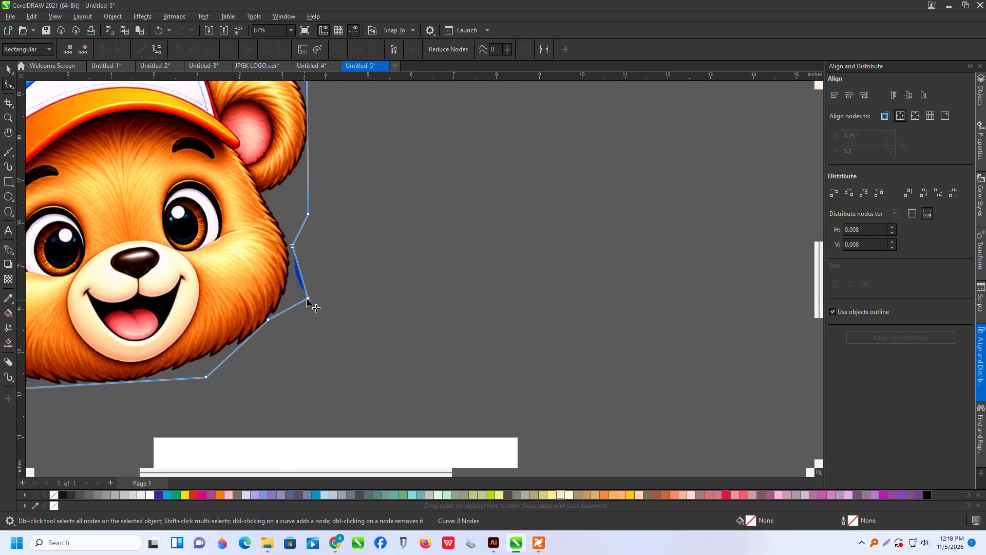
left_click_drag(307, 299, 291, 296)
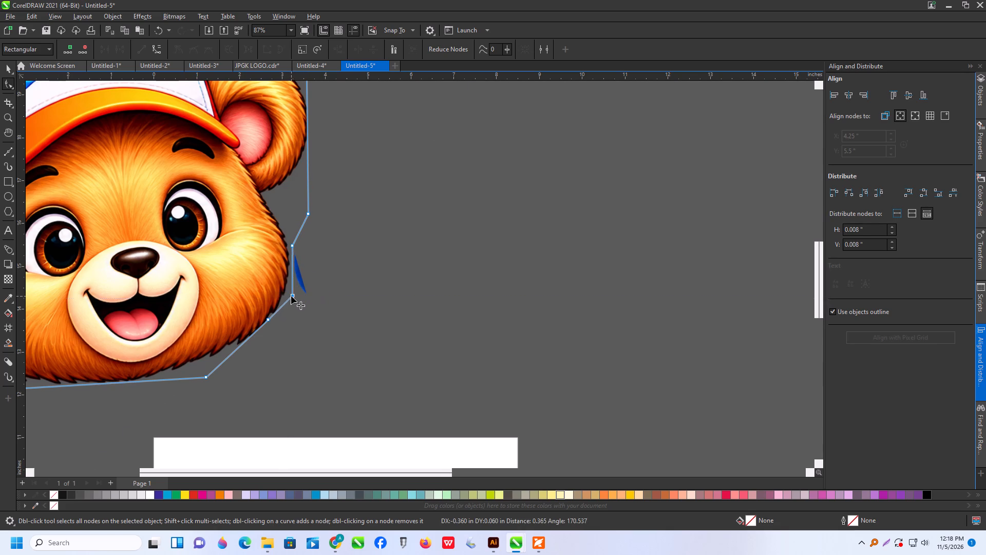
left_click_drag(291, 296, 289, 295)
scroll(320, 312, "down", 7)
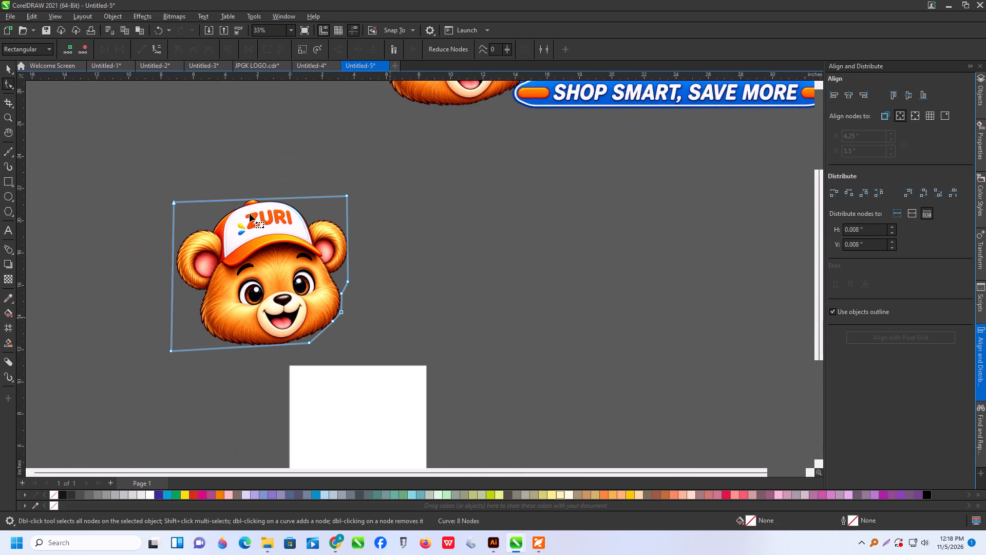
Convert the cropped bear head to a 150 dpi CMYK bitmap with anti-aliasing and a transparent background.
left_click(7, 67)
scroll(297, 250, "down", 2)
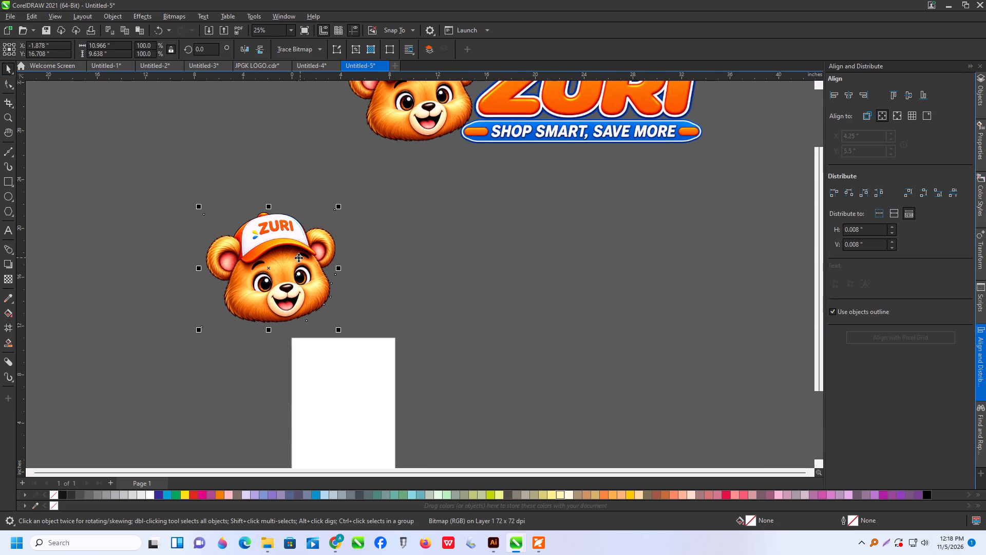
right_click(298, 257)
left_click(221, 195)
left_click(260, 253)
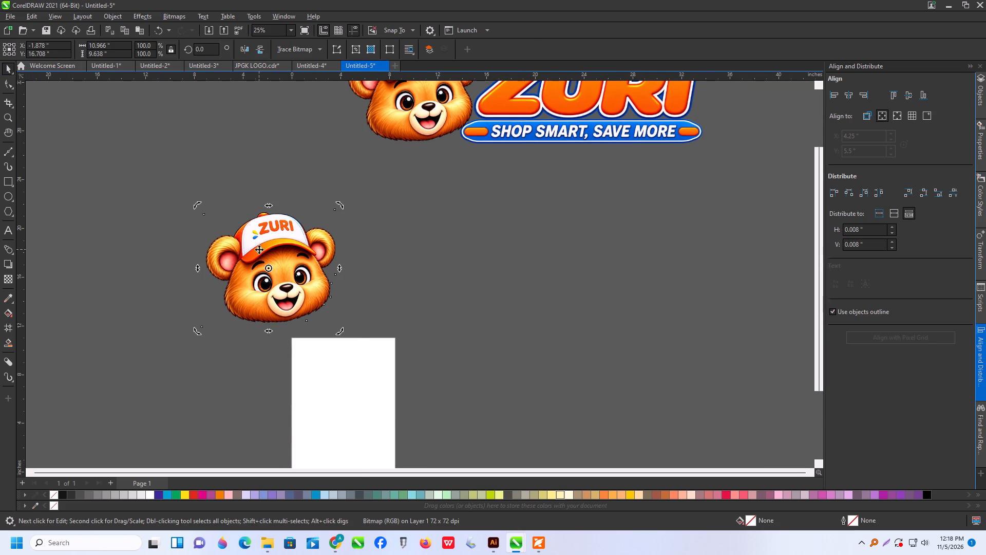
right_click(259, 249)
left_click(239, 148)
left_click(262, 256)
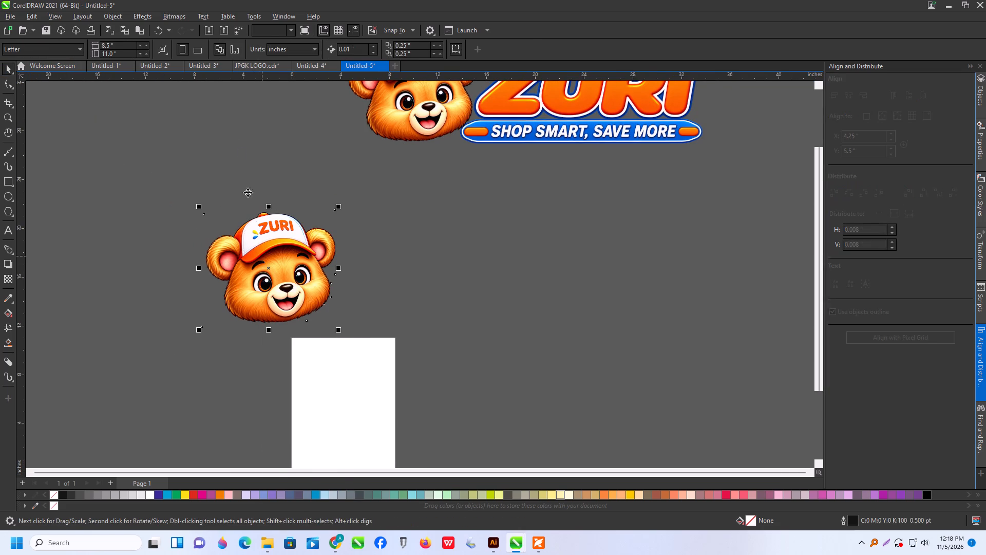
left_click(163, 16)
left_click(201, 30)
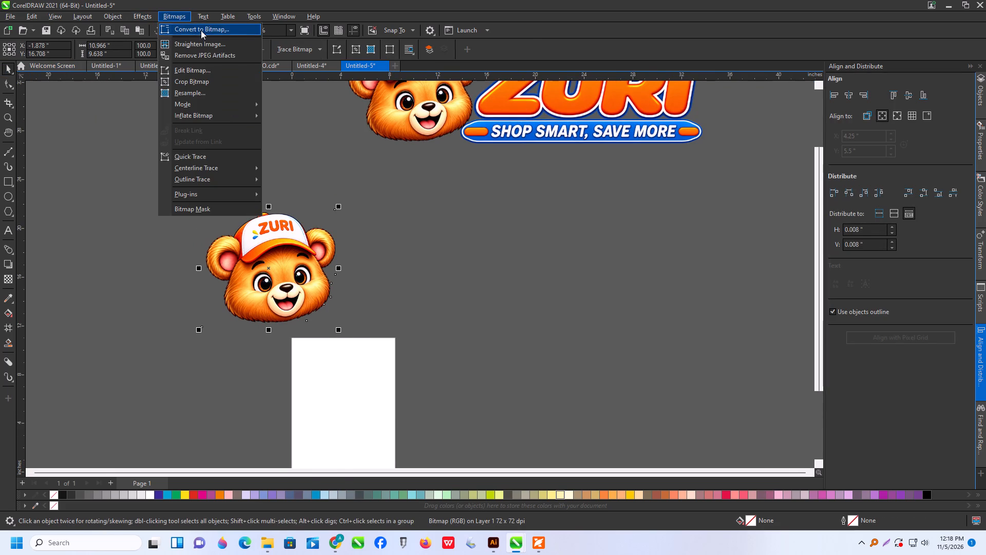
left_click(408, 274)
left_click_drag(509, 332, 508, 338)
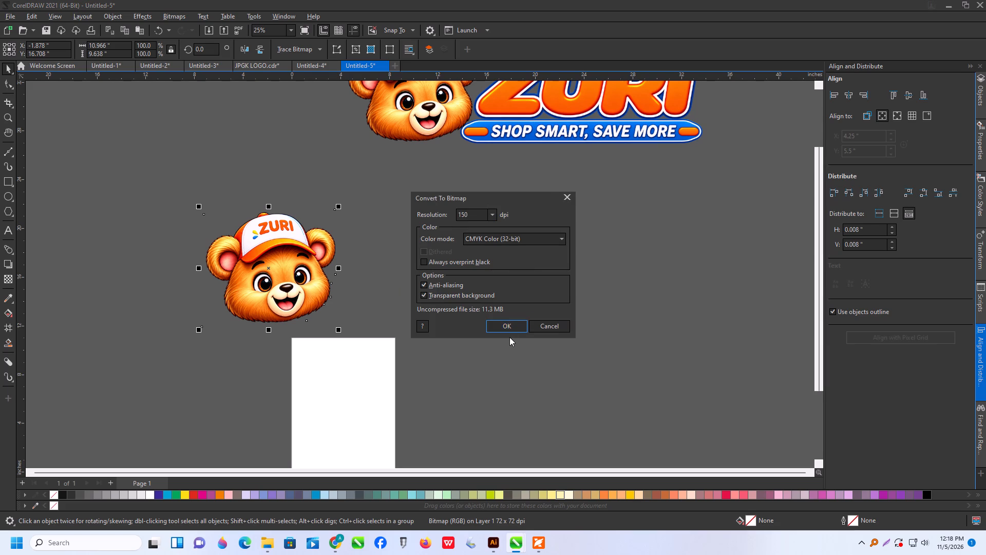
left_click(502, 321)
Move the bear-head bitmap to just above the page, beneath the bear in the full logo.
scroll(358, 319, "up", 2)
left_click_drag(227, 201, 347, 233)
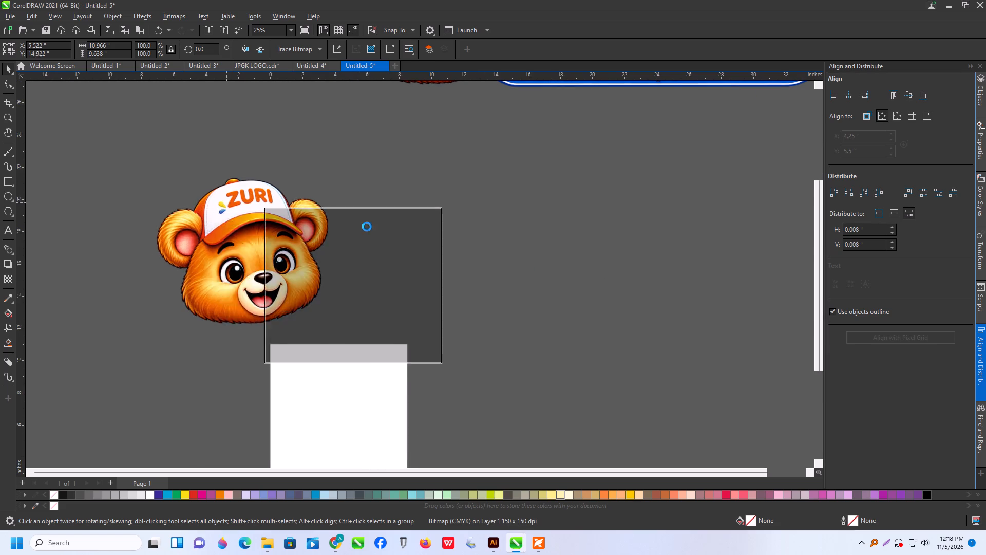
scroll(394, 286, "up", 2)
left_click_drag(391, 294, 399, 294)
scroll(402, 291, "down", 9)
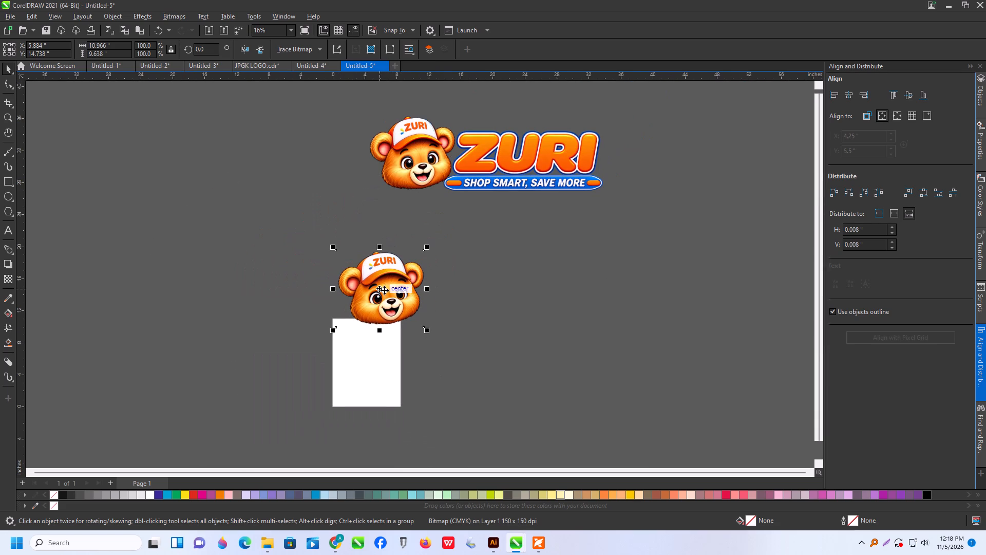
scroll(388, 288, "up", 7)
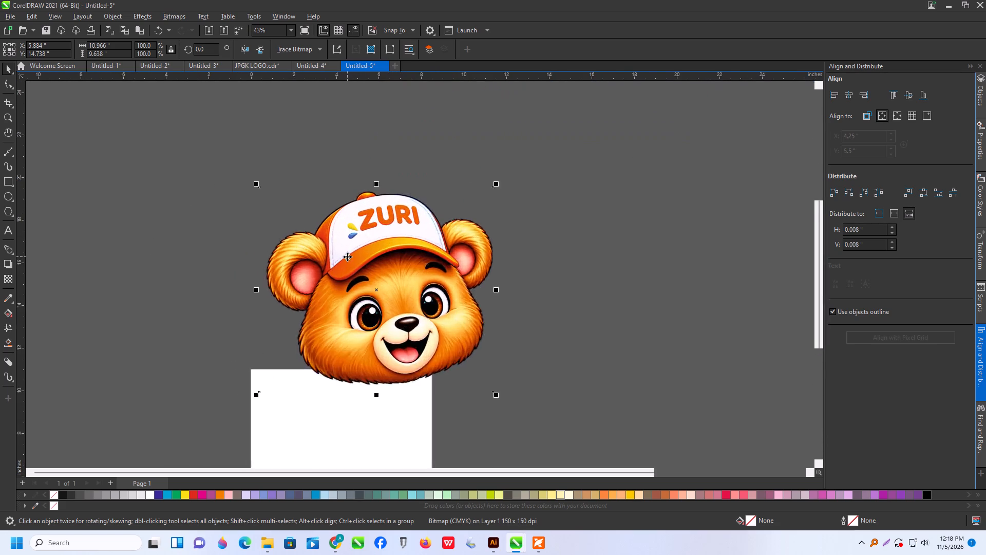
scroll(347, 256, "up", 3)
scroll(399, 226, "down", 8)
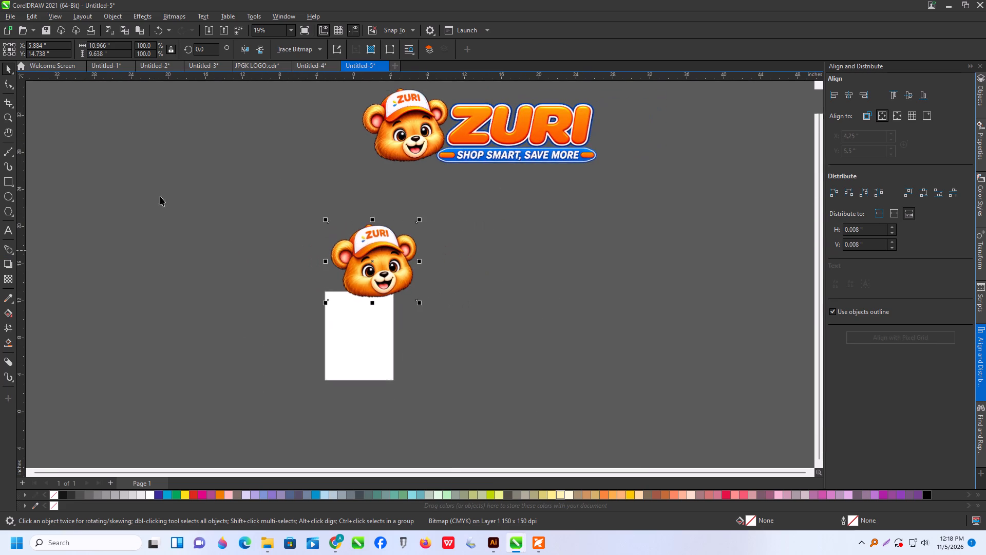
scroll(479, 118, "up", 6)
scroll(324, 200, "down", 5)
left_click_drag(291, 330, 316, 309)
scroll(305, 314, "up", 2)
scroll(305, 311, "down", 4)
Change the document units to centimeters.
left_click(252, 234)
left_click(137, 109)
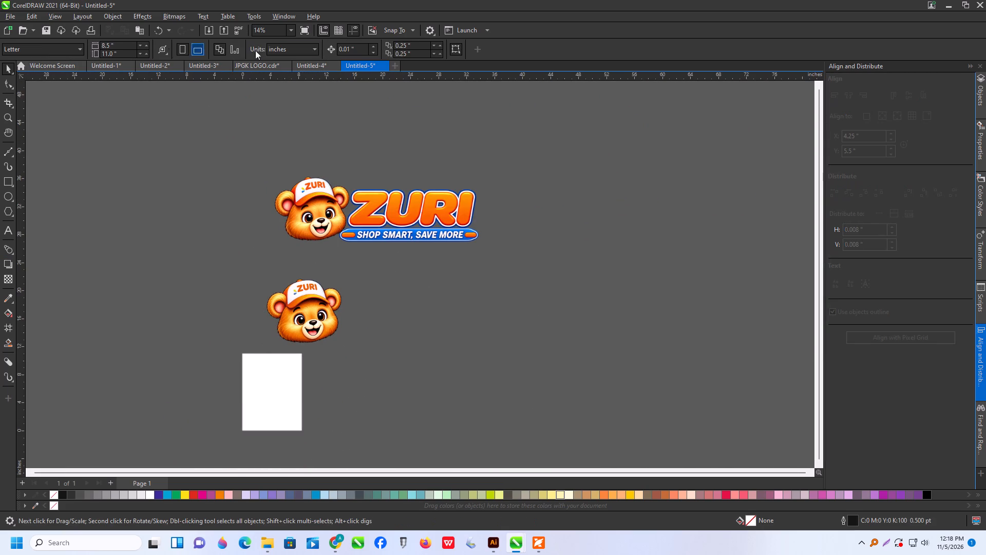
left_click(289, 54)
left_click(294, 164)
left_click(176, 158)
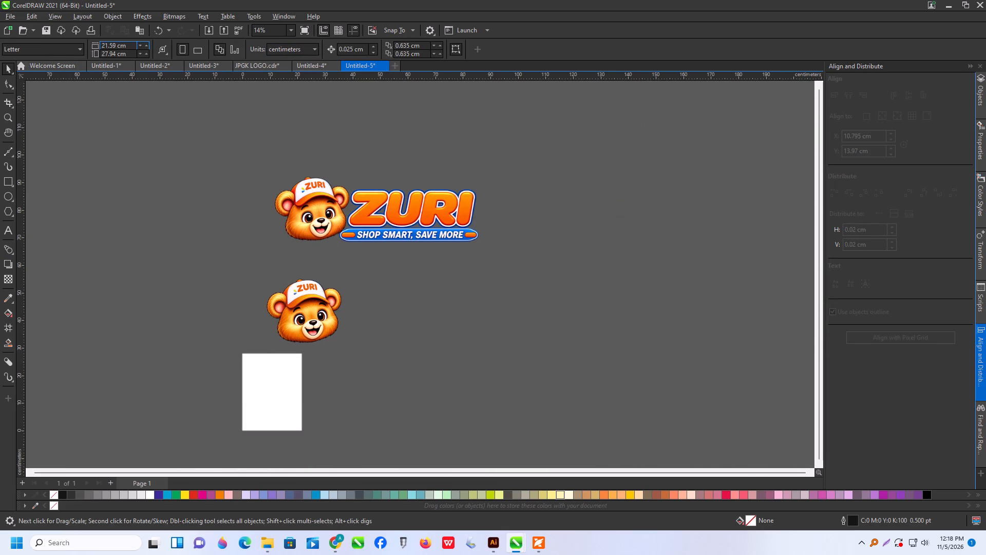
Set the page size to 58 cm wide by 100 cm high.
left_click_drag(126, 49, 18, 31)
left_click_drag(134, 45, 70, 42)
type("58")
key("Return")
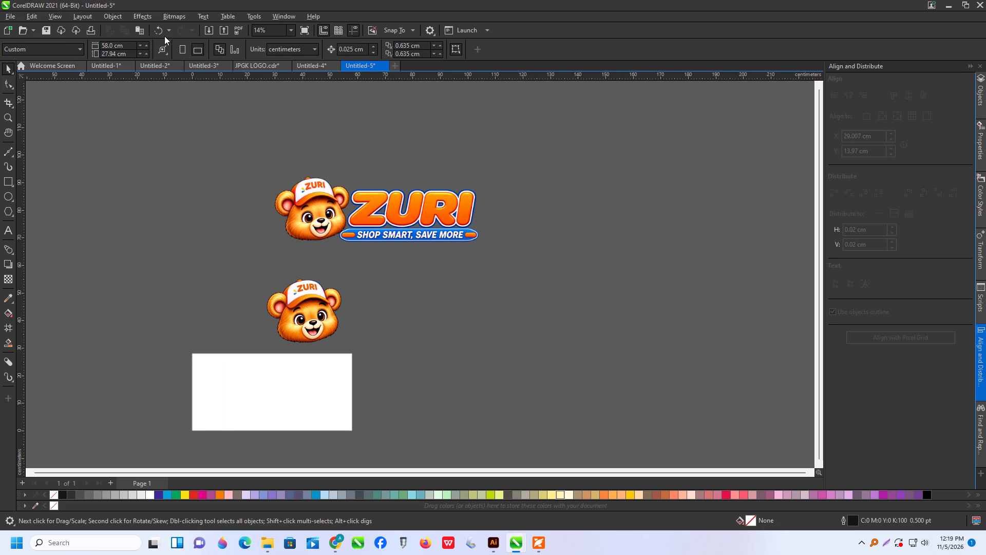
left_click_drag(133, 53, 47, 62)
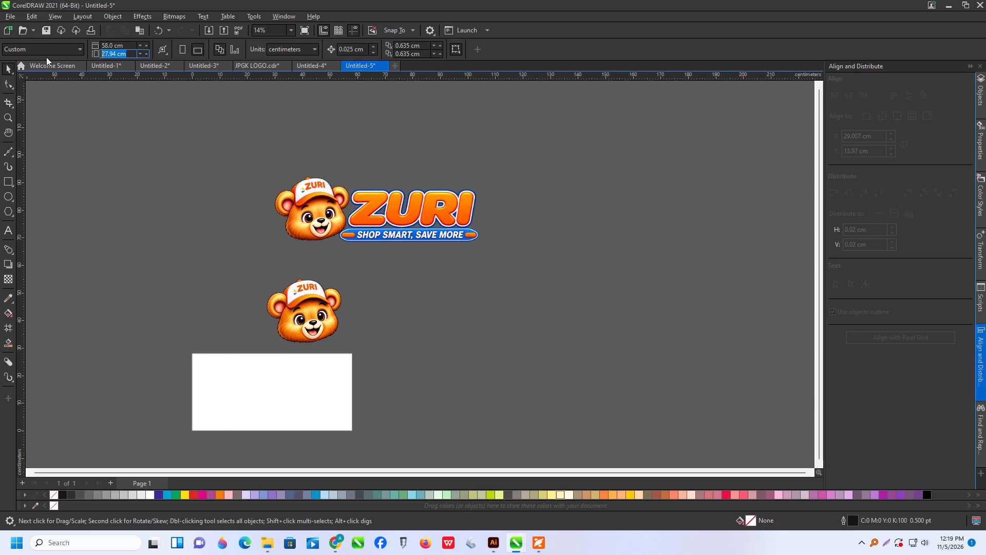
type("100")
key("Return")
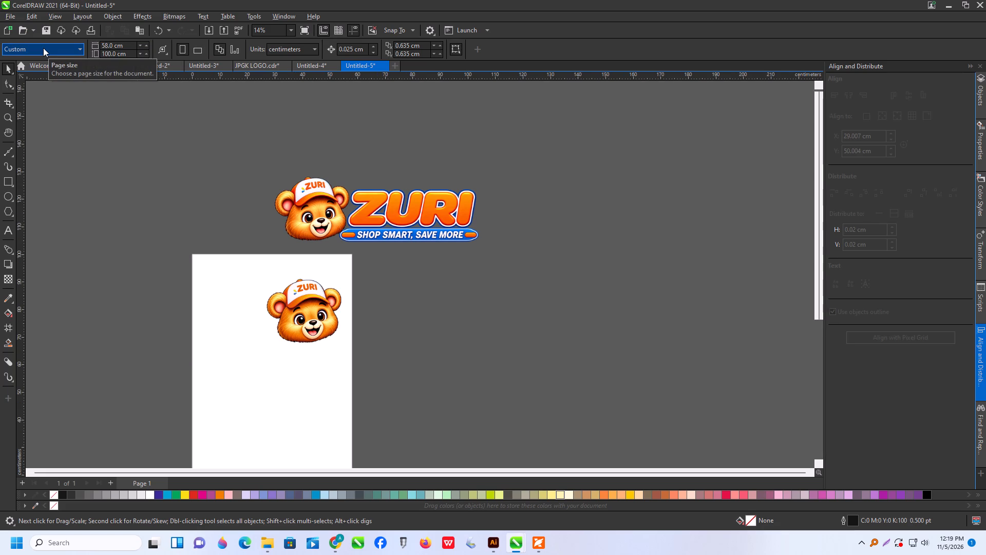
scroll(230, 190, "down", 3)
scroll(276, 292, "up", 1)
Move the left edge of the full logo's crop outline inward to cut most of the bear away from the ZURI wordmark.
left_click(306, 280)
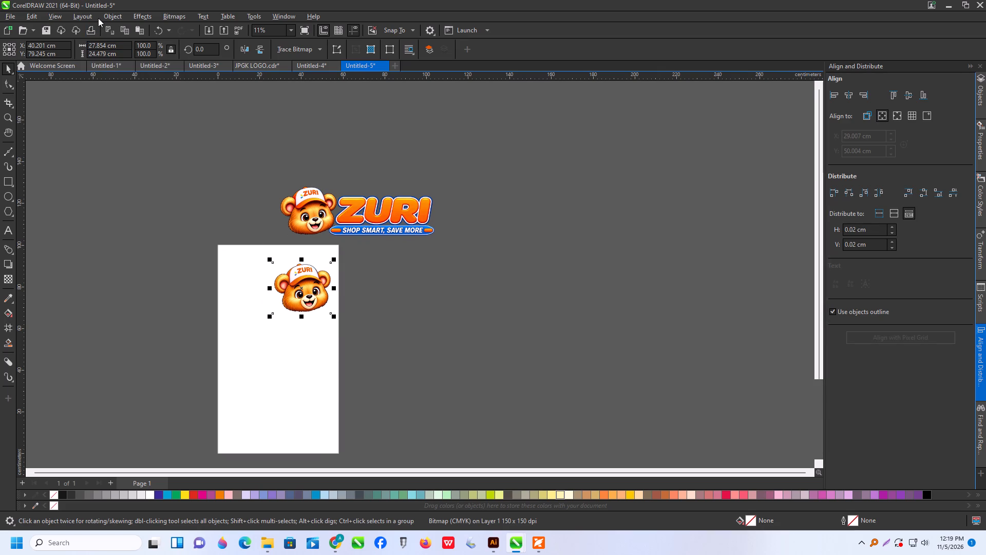
scroll(326, 196, "up", 2)
scroll(405, 262, "up", 3)
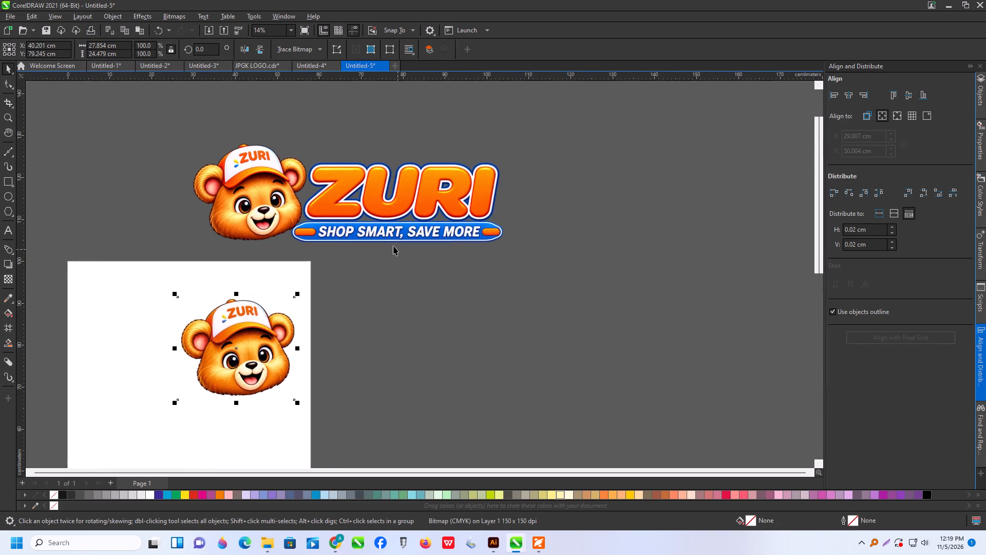
scroll(393, 246, "up", 3)
left_click(337, 213)
scroll(329, 212, "down", 2)
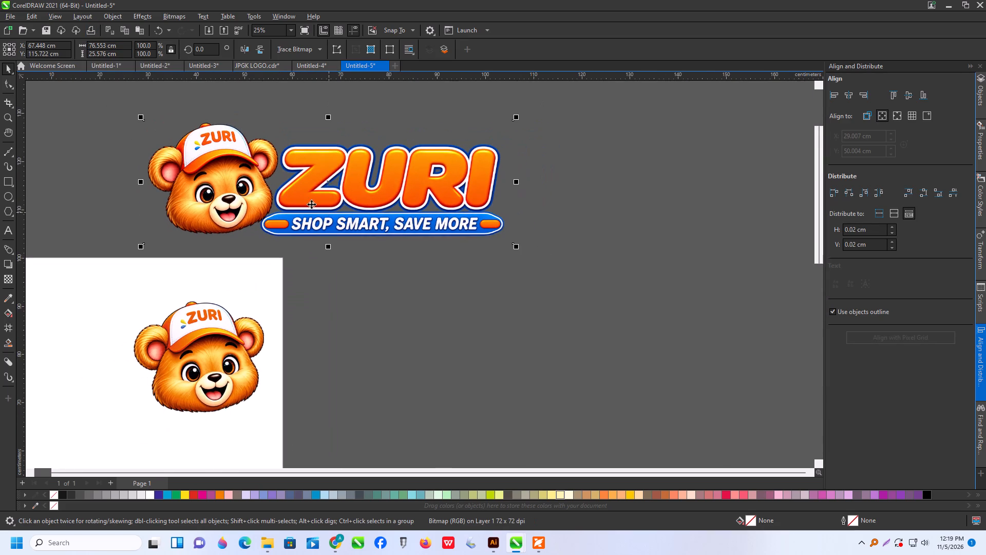
left_click(7, 86)
left_click_drag(126, 99, 152, 236)
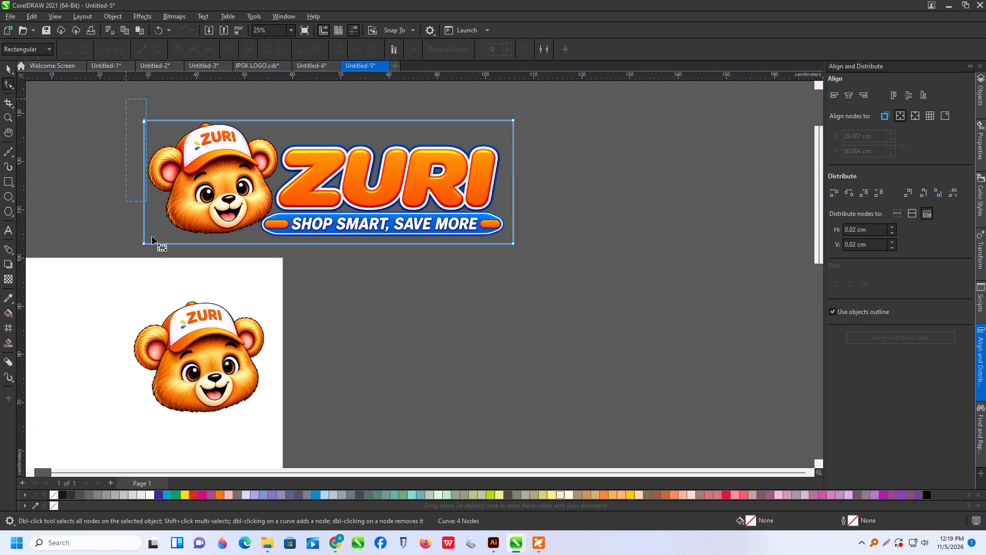
left_click_drag(152, 236, 157, 258)
left_click_drag(142, 244, 252, 245)
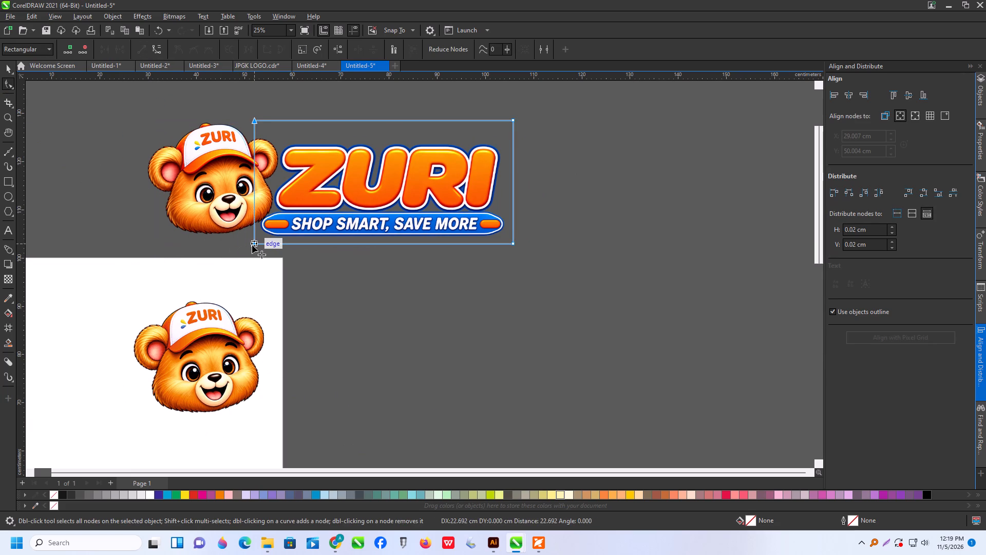
left_click_drag(252, 245, 271, 245)
Raise the bottom edge of the logo's crop outline to just below the ZURI lettering, cutting off the tagline bar.
scroll(271, 245, "up", 2)
left_click_drag(226, 202, 729, 280)
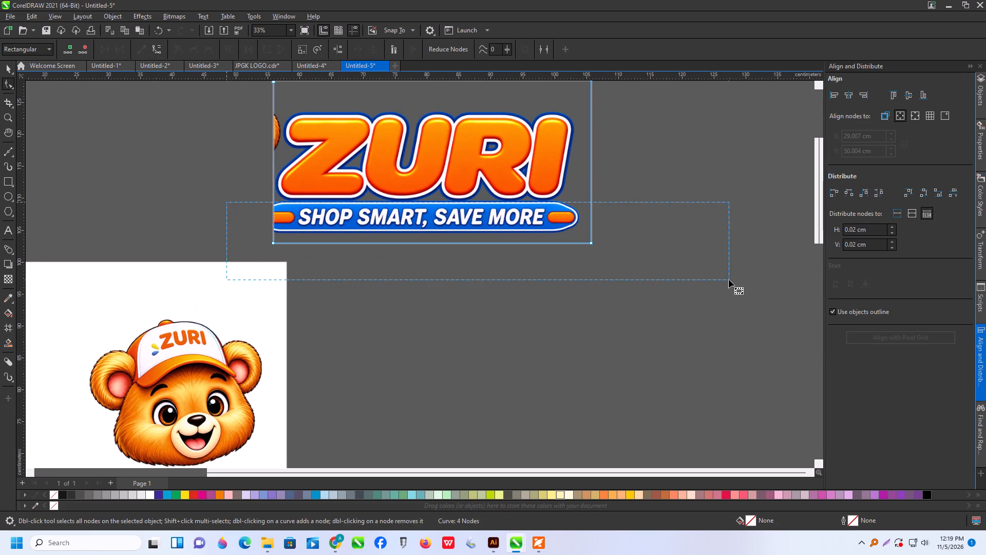
left_click_drag(729, 280, 727, 279)
left_click_drag(594, 245, 587, 218)
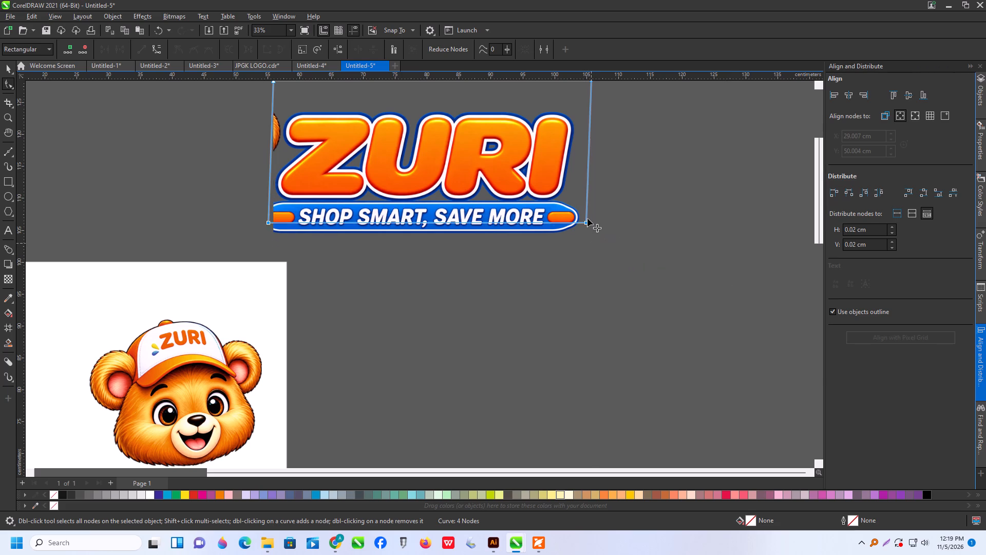
left_click_drag(587, 218, 586, 202)
scroll(586, 205, "down", 3)
scroll(428, 139, "up", 2)
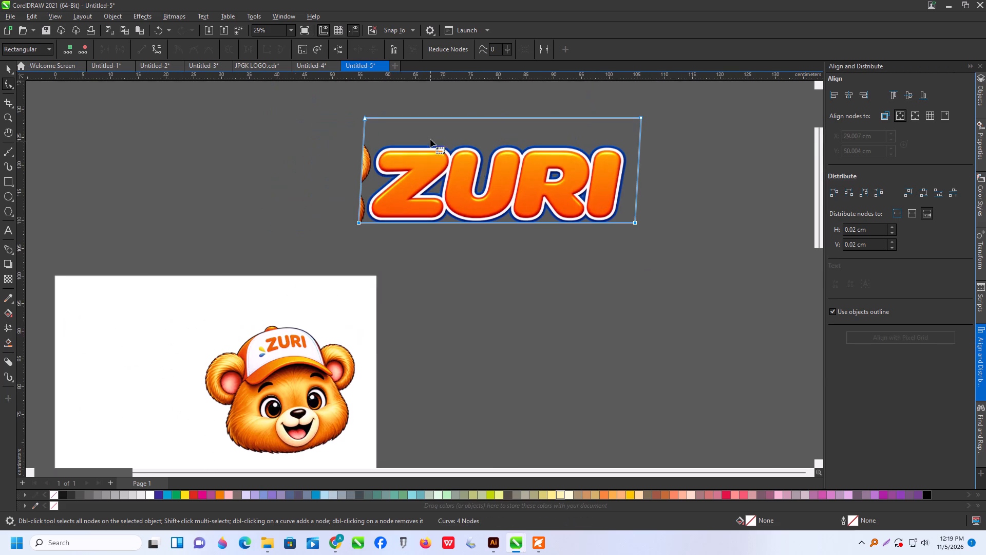
Lower the top edge of the wordmark's crop outline to just above the ZURI lettering and bring its right edge slightly inward.
left_click_drag(328, 99, 803, 150)
left_click_drag(624, 118, 617, 138)
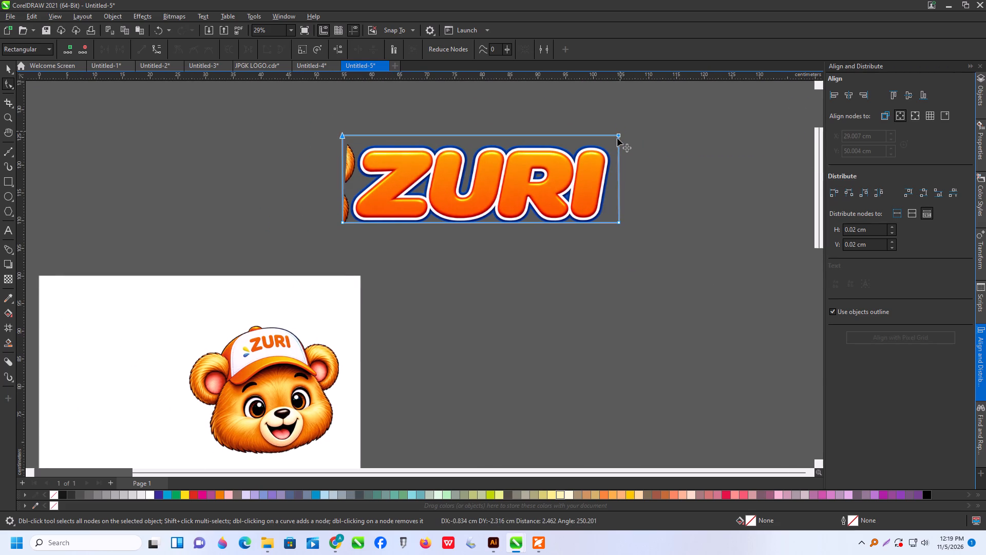
left_click_drag(617, 138, 620, 140)
left_click_drag(604, 123, 631, 253)
left_click_drag(619, 223, 612, 223)
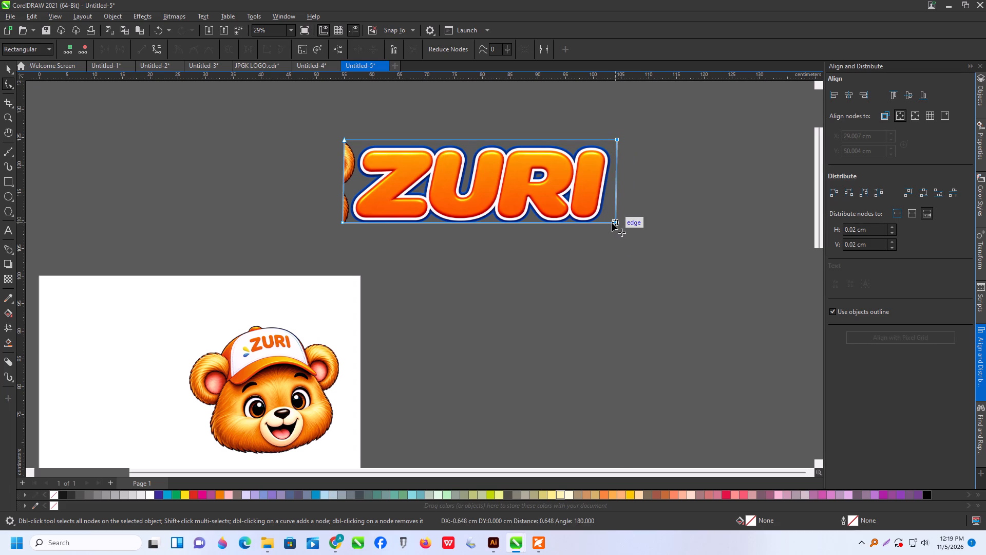
left_click_drag(612, 223, 611, 223)
Move the left edge of the wordmark's crop outline further inward, closer to the letter Z.
scroll(258, 201, "up", 3)
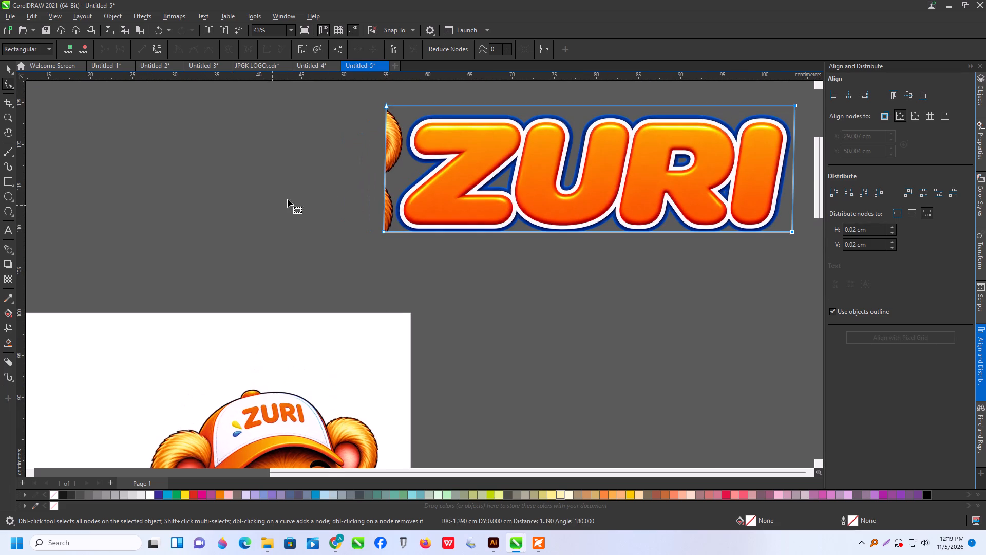
left_click_drag(350, 84, 397, 275)
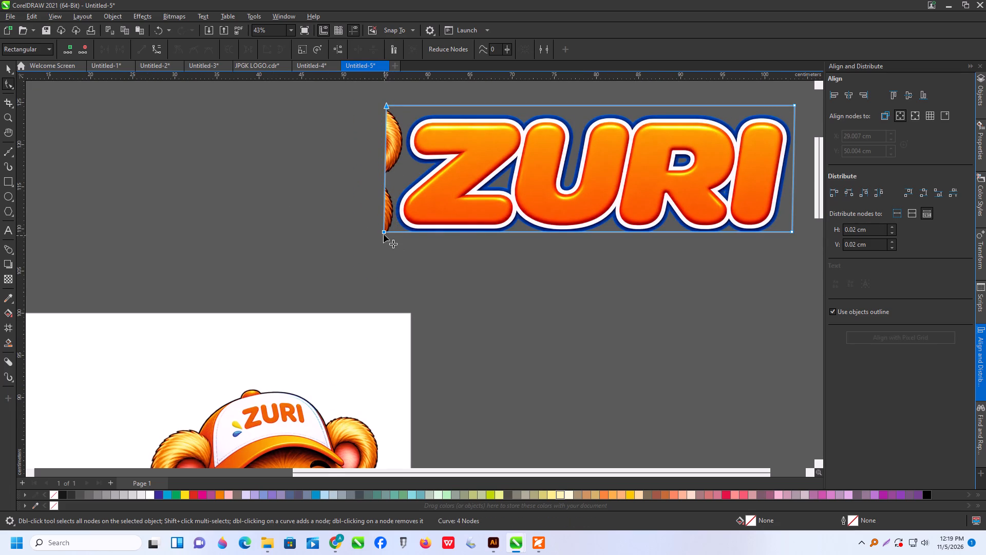
left_click_drag(382, 231, 392, 231)
Add three nodes on the crop outline's left edge and bend it around the Z to cut off the remaining bear fur.
scroll(393, 143, "up", 3)
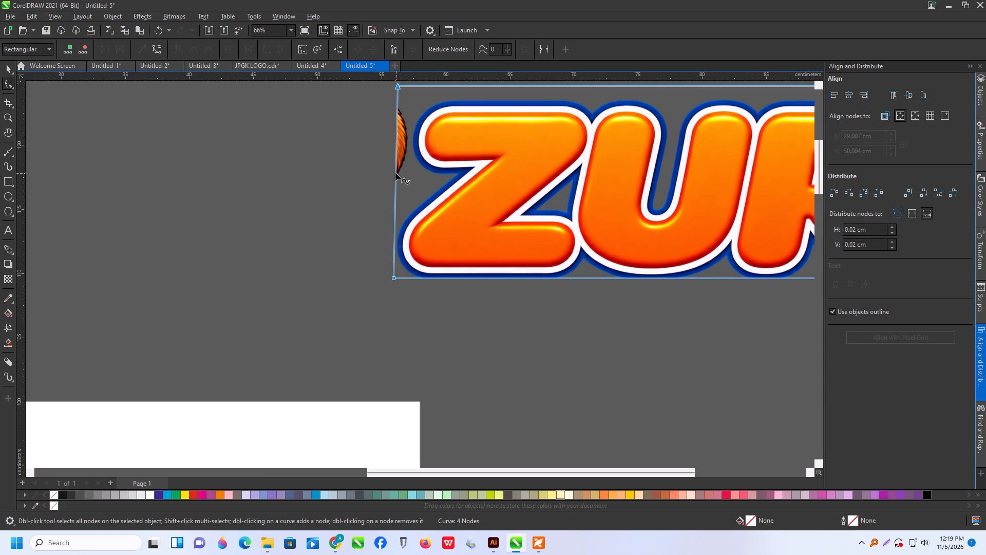
triple_click(395, 173)
triple_click(395, 173)
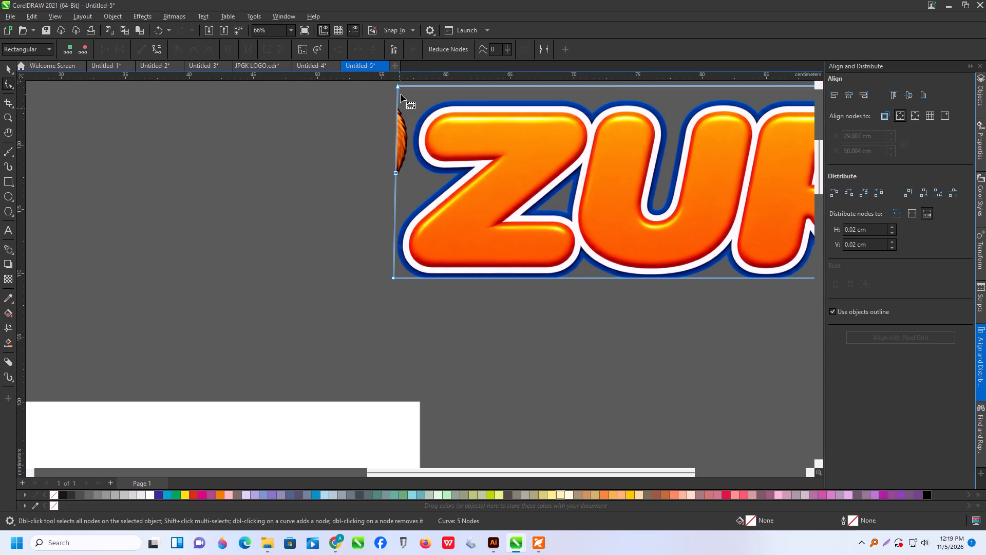
triple_click(398, 105)
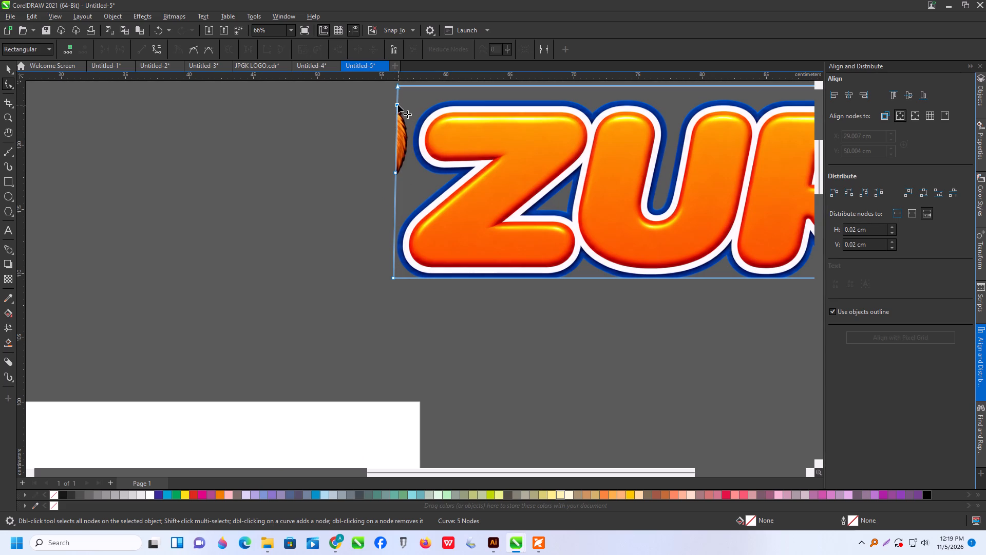
left_click(398, 105)
triple_click(396, 137)
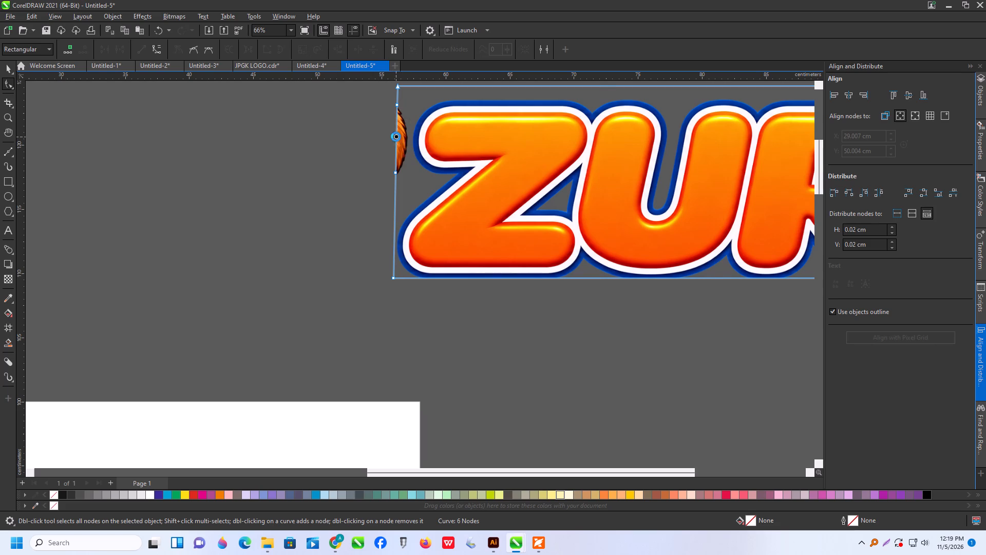
left_click(396, 137)
left_click_drag(396, 137, 412, 149)
left_click_drag(395, 171, 401, 175)
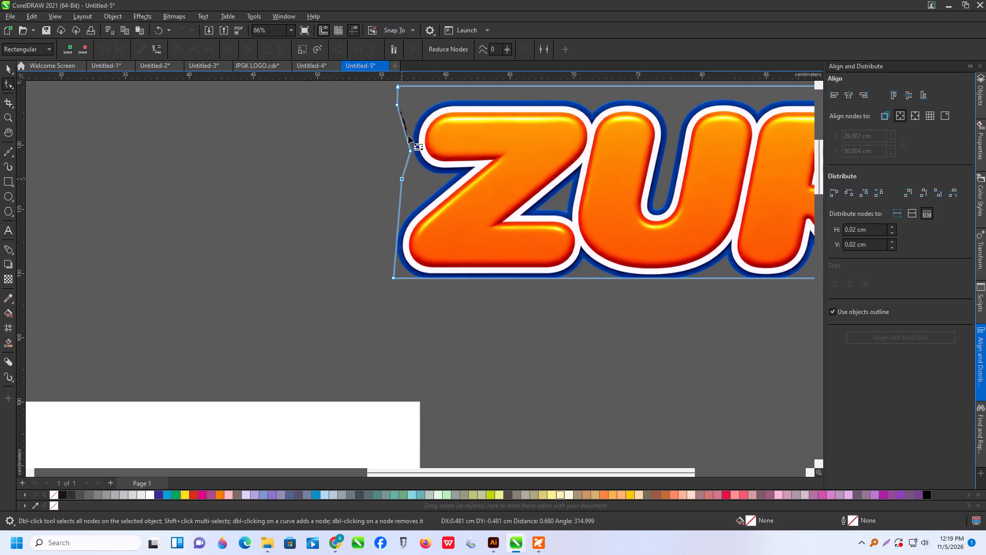
left_click_drag(396, 105, 405, 107)
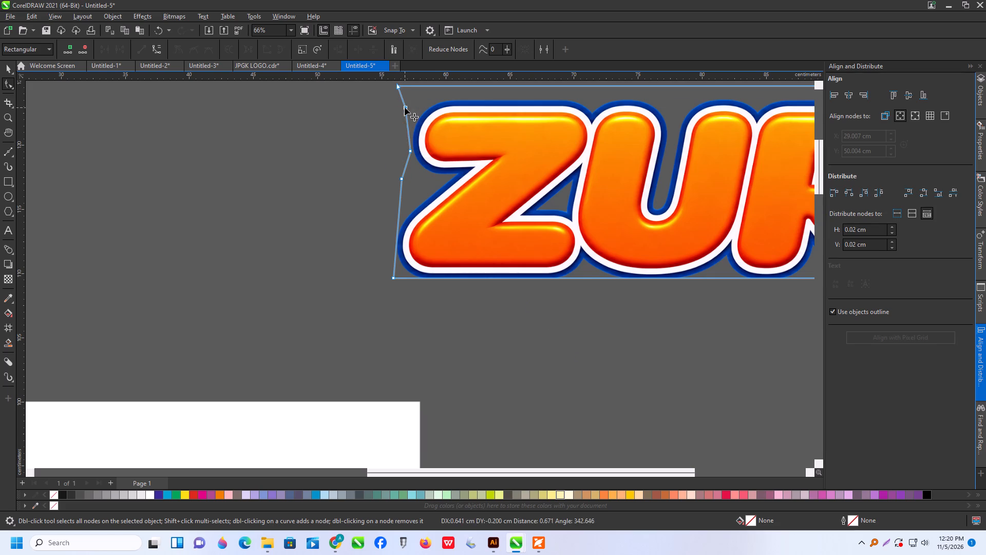
scroll(400, 114, "down", 11)
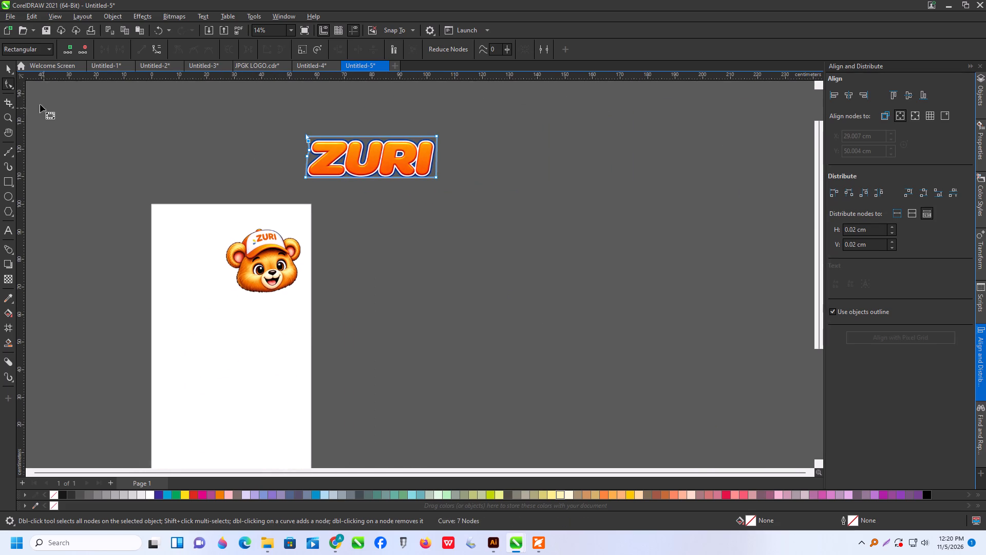
left_click(9, 67)
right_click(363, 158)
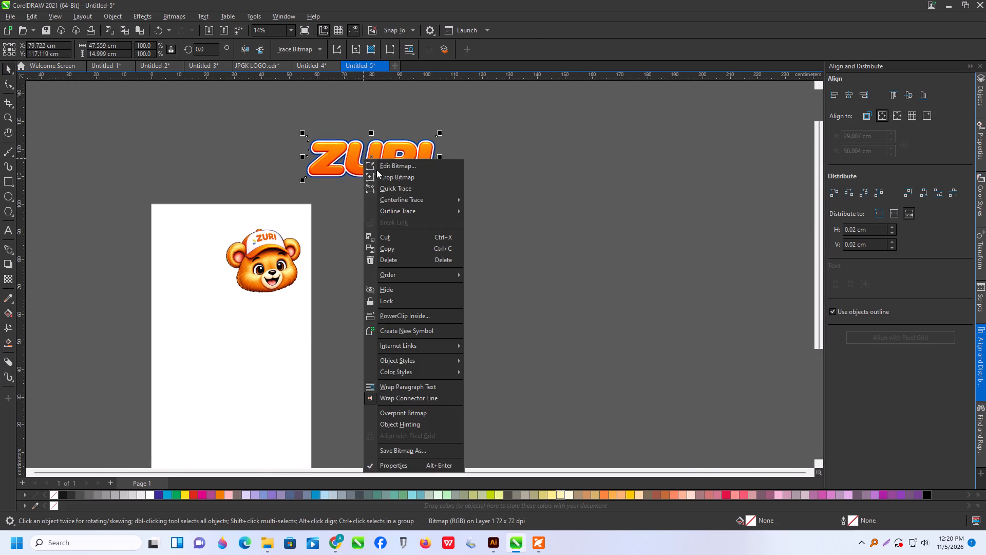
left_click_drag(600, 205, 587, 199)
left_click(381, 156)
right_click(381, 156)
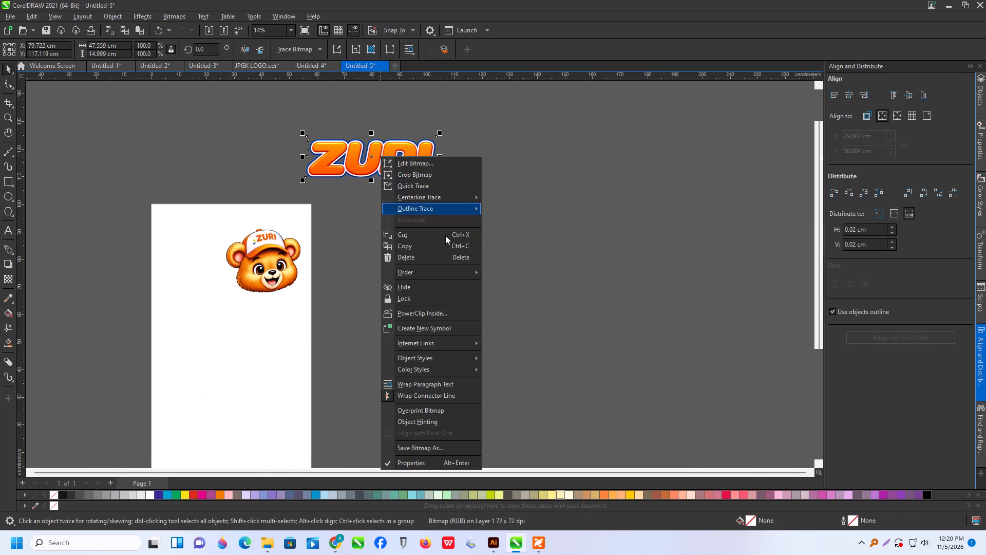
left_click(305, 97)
Convert the cropped ZURI wordmark to a 150 dpi CMYK (32-bit) bitmap with anti-aliasing and a transparent background.
left_click(347, 158)
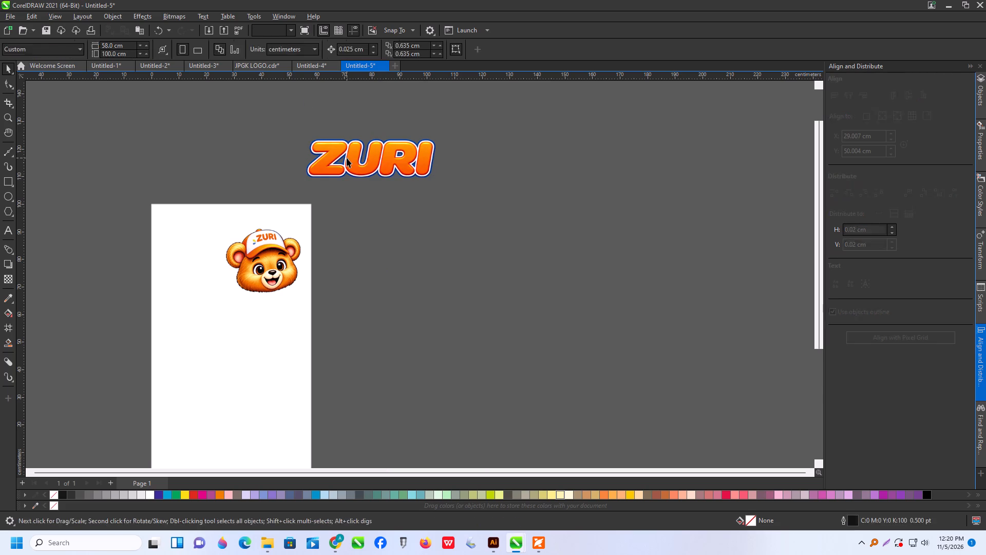
left_click(176, 20)
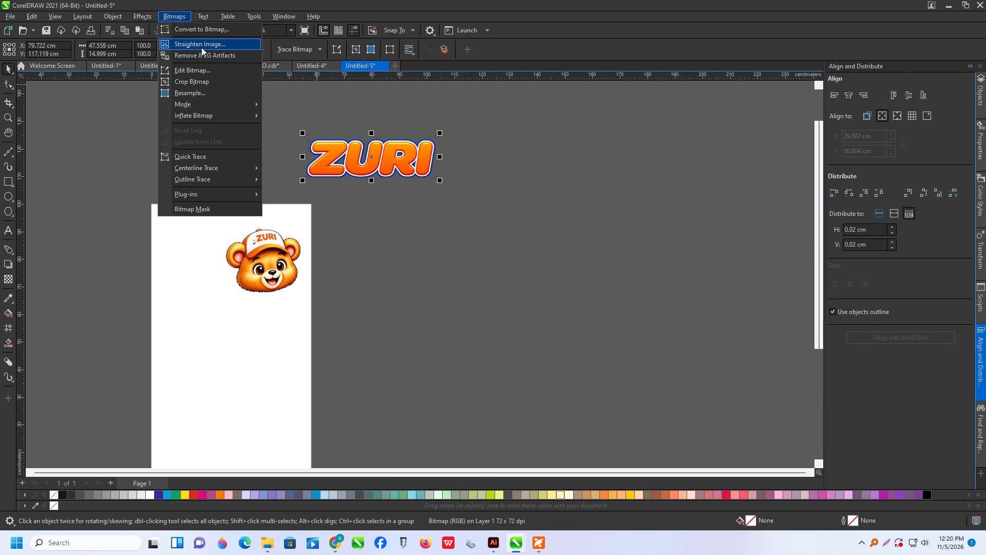
left_click(200, 29)
scroll(497, 197, "up", 5)
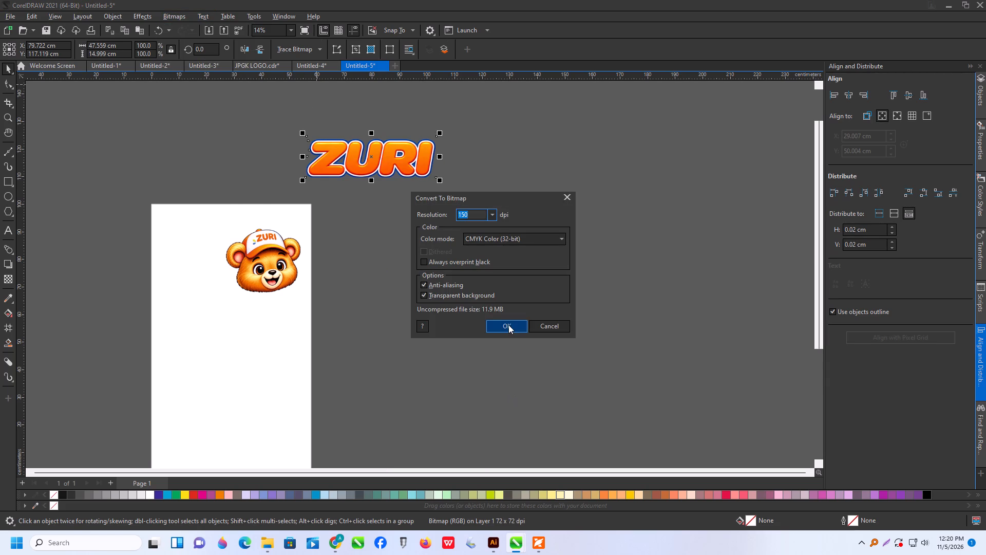
left_click(508, 325)
Move the ZURI wordmark down into the empty area beside the page's right edge, centred at about X 99.8 cm, Y 91.5 cm.
scroll(339, 141, "up", 2)
scroll(404, 190, "up", 12)
scroll(431, 177, "down", 2)
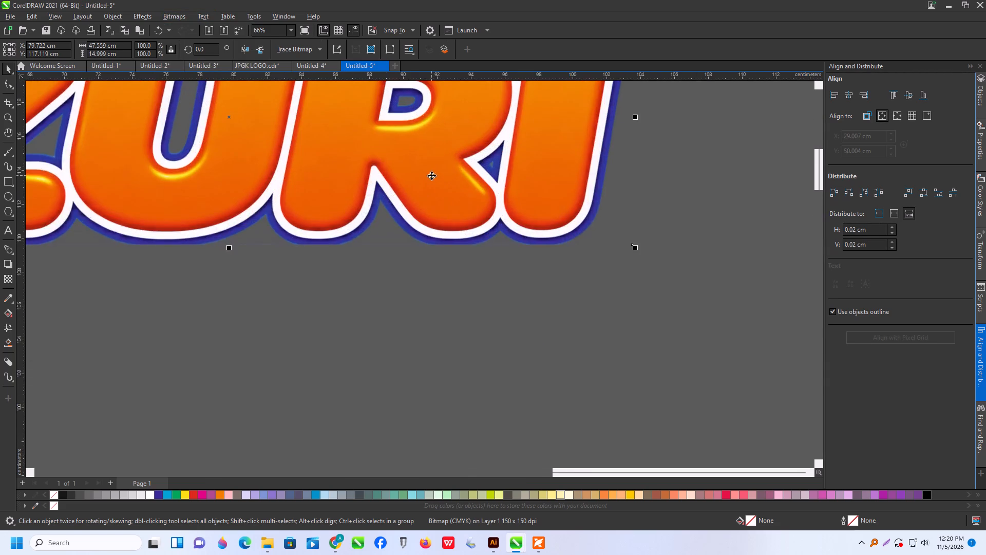
scroll(431, 175, "down", 7)
left_click_drag(421, 232, 533, 375)
scroll(477, 375, "up", 3)
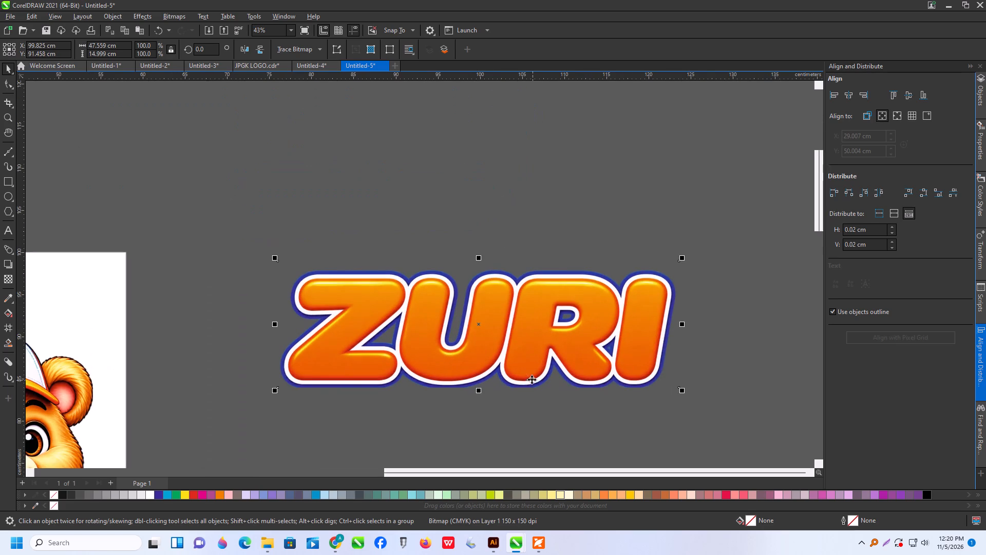
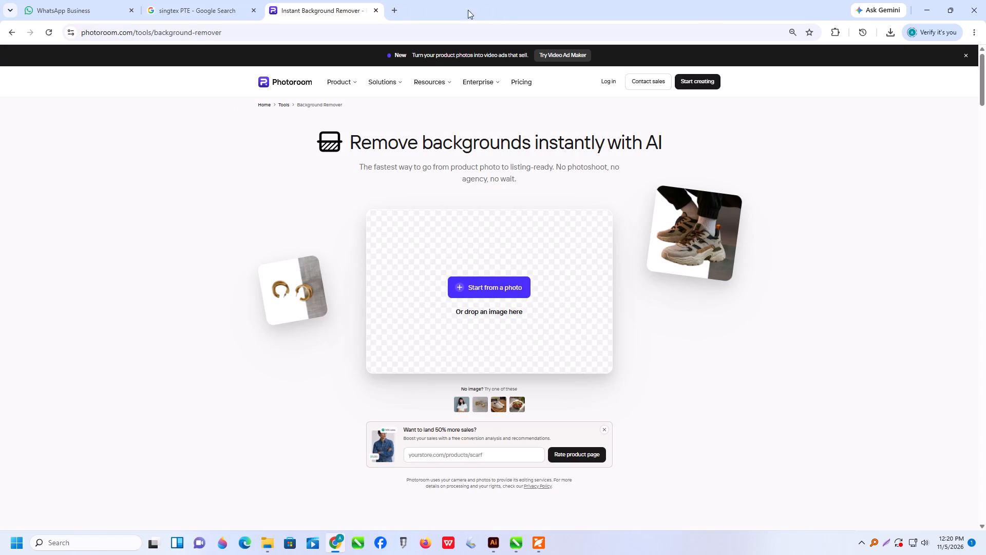
Open the WhatTheFont font finder in a new browser tab and submit the copied Zuri banner image for analysis.
left_click(396, 11)
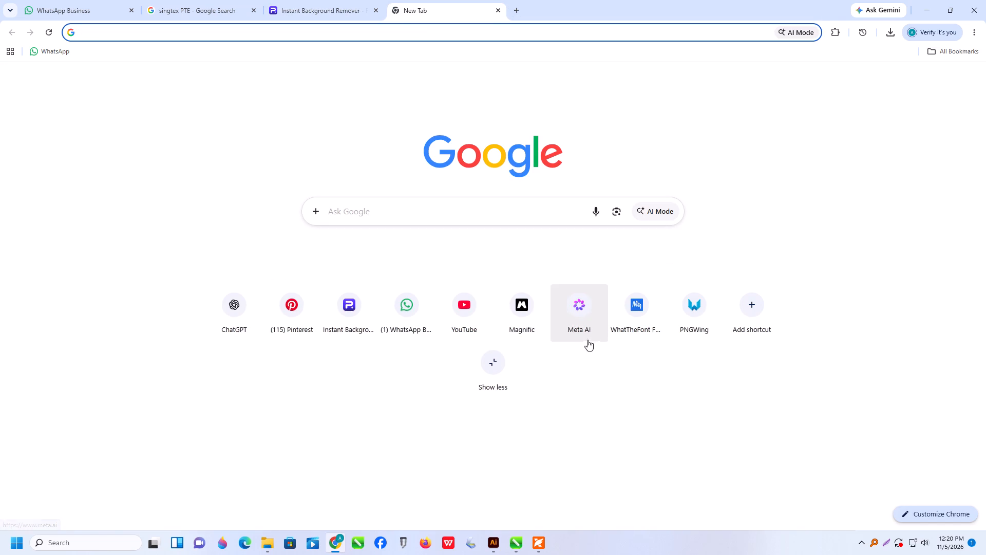
left_click(653, 313)
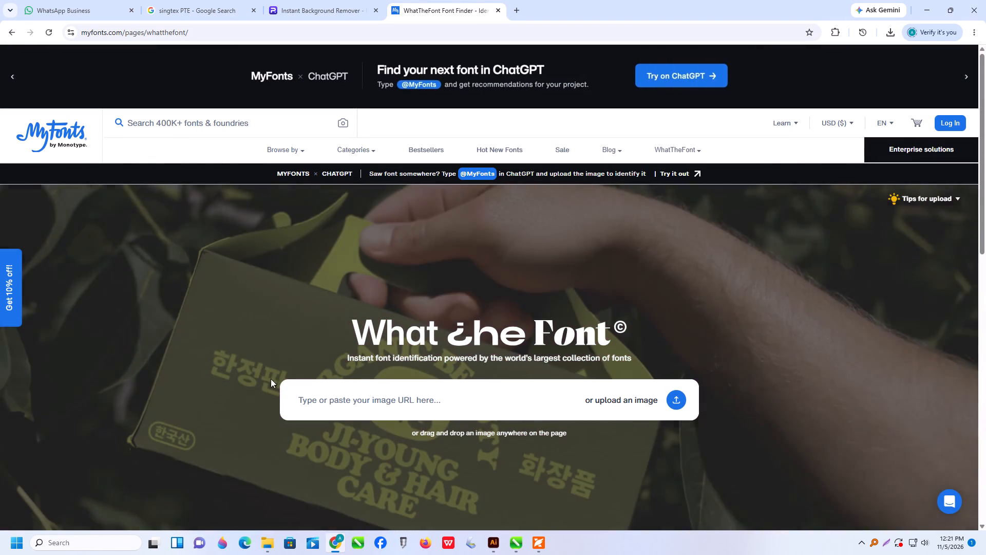
left_click(309, 395)
key("ctrl+v")
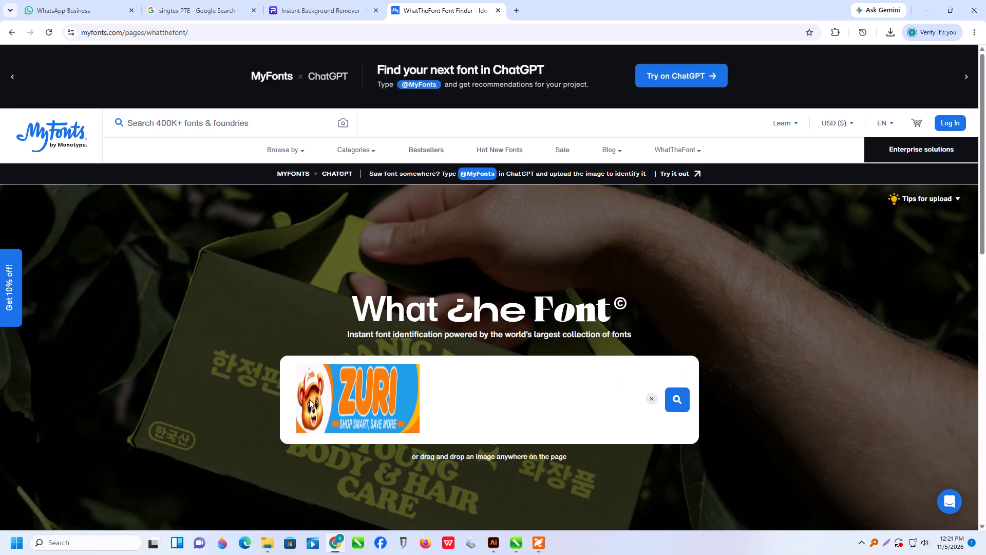
left_click(676, 406)
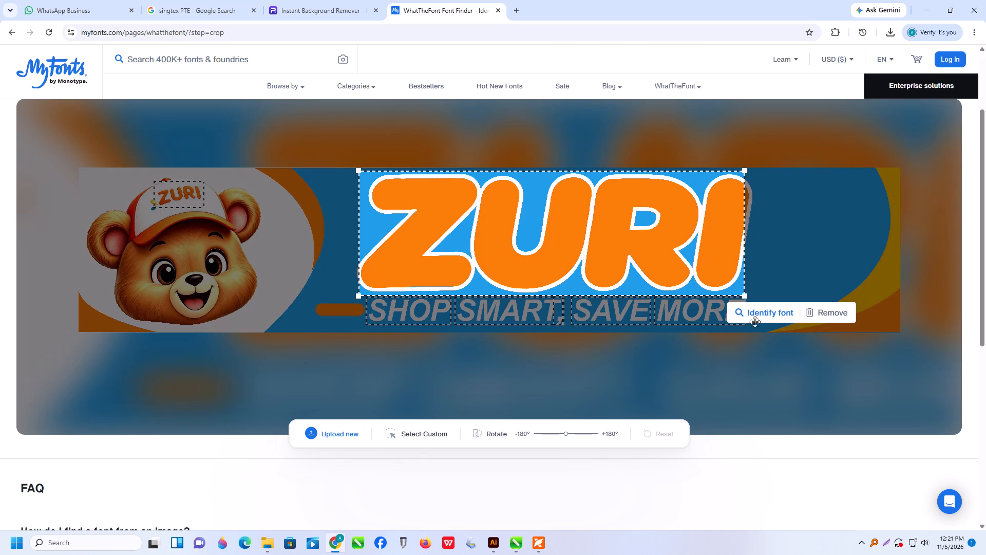
Identify the font of the large ZURI wordmark in the uploaded banner.
left_click(742, 224)
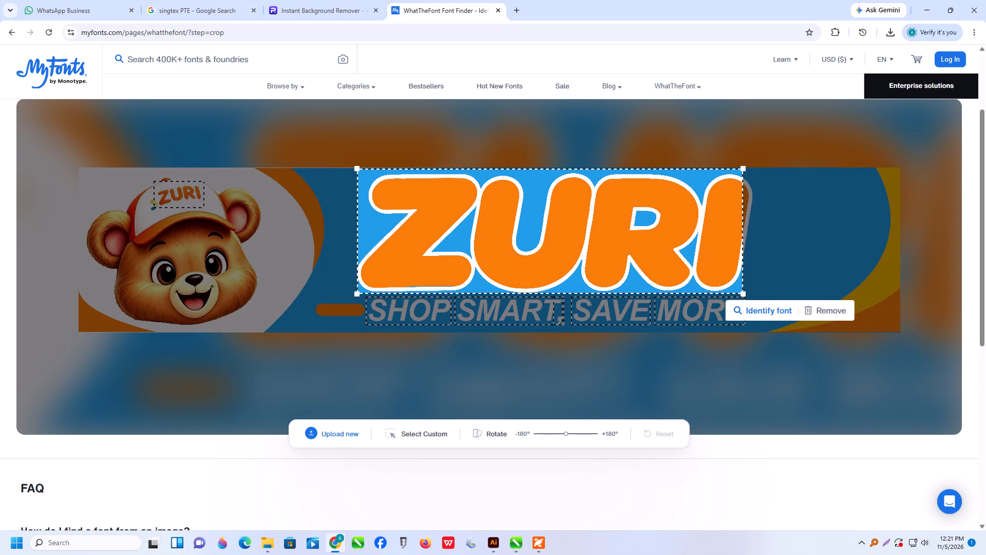
left_click(779, 307)
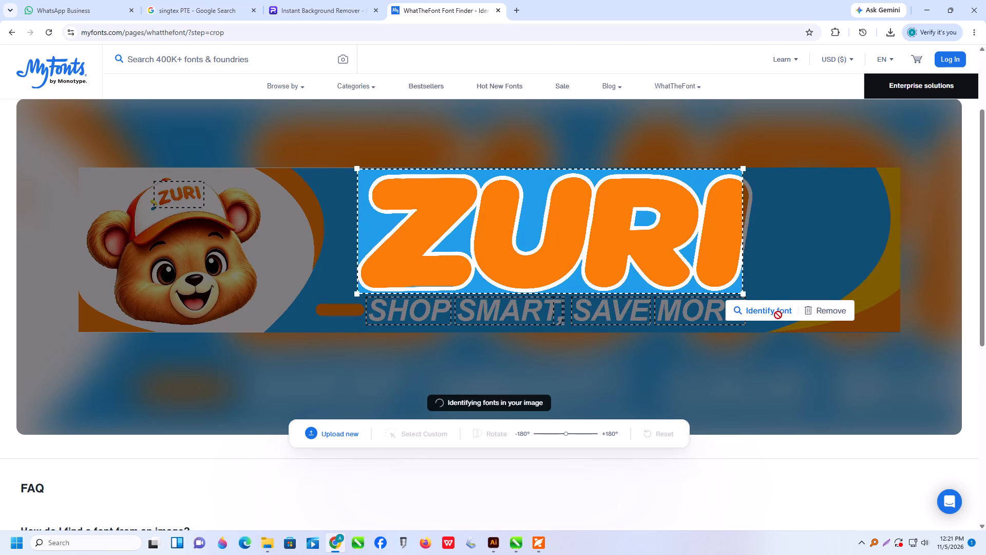
left_click(779, 309)
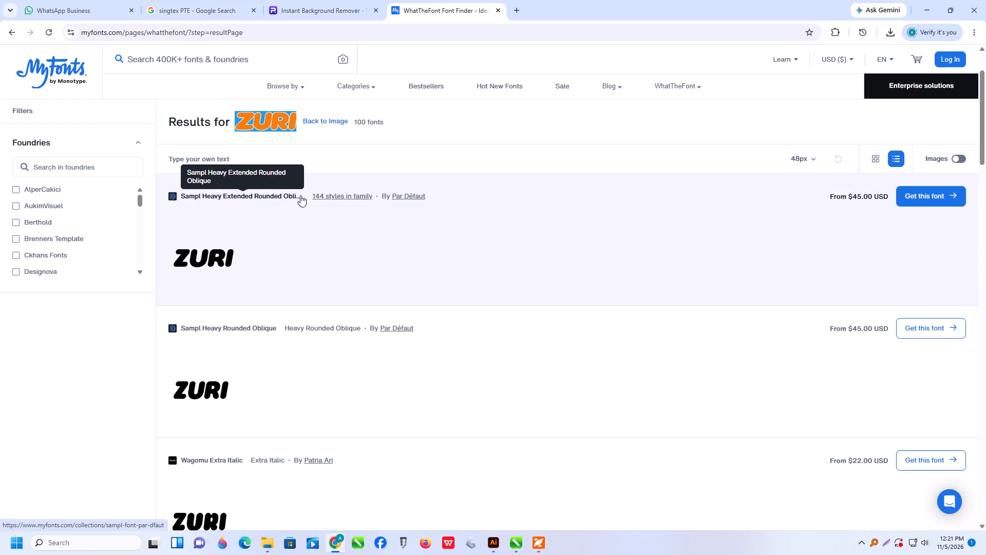
Copy the first matching font's name and search Google for "sampl heavy extended rounded oblique free download".
left_click_drag(300, 195, 249, 196)
left_click_drag(179, 194, 252, 195)
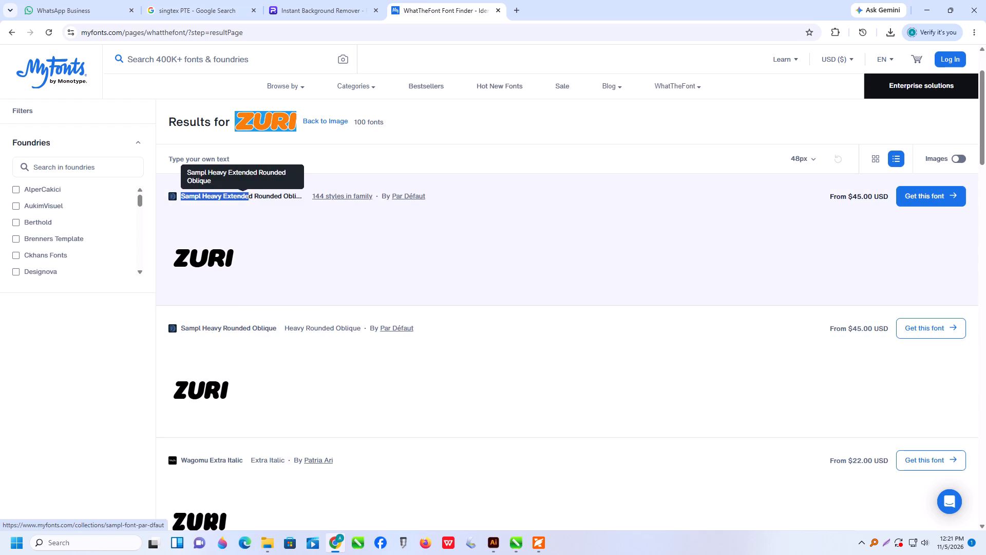
left_click_drag(252, 195, 305, 200)
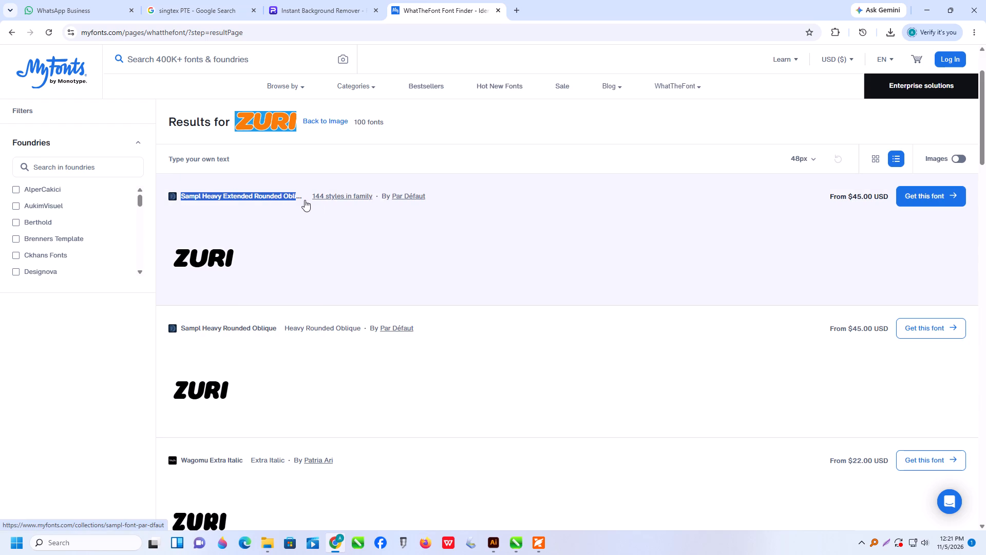
left_click_drag(305, 200, 306, 200)
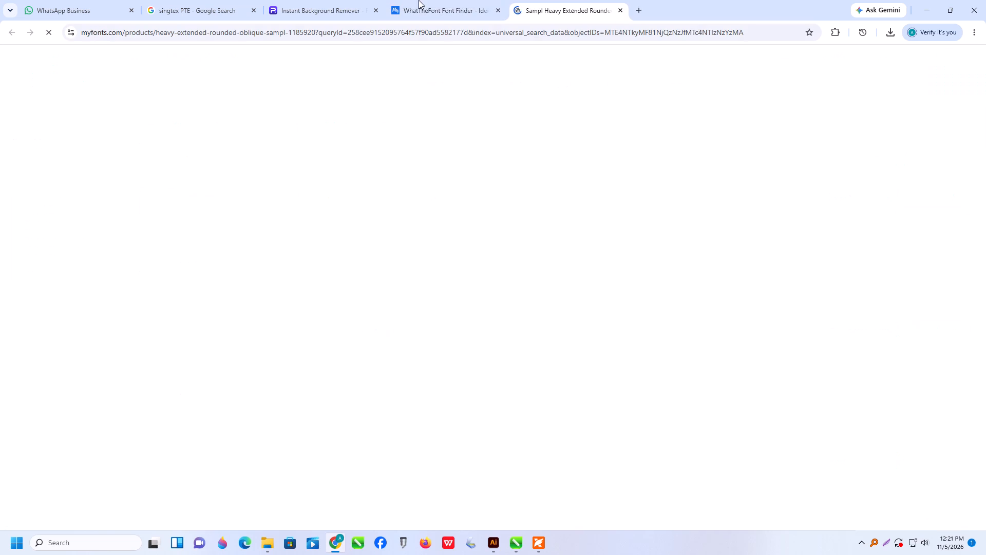
left_click(443, 18)
key("ctrl+c")
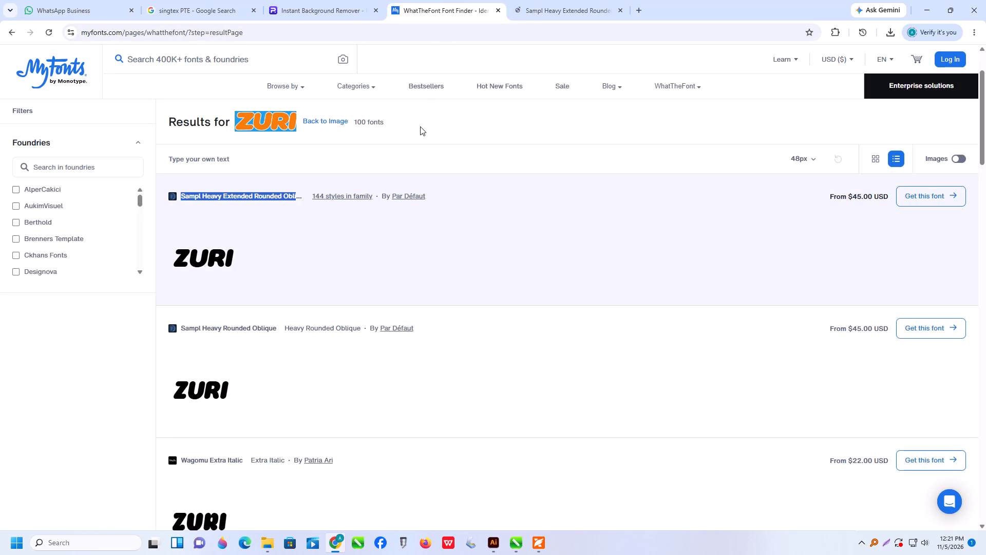
left_click(641, 7)
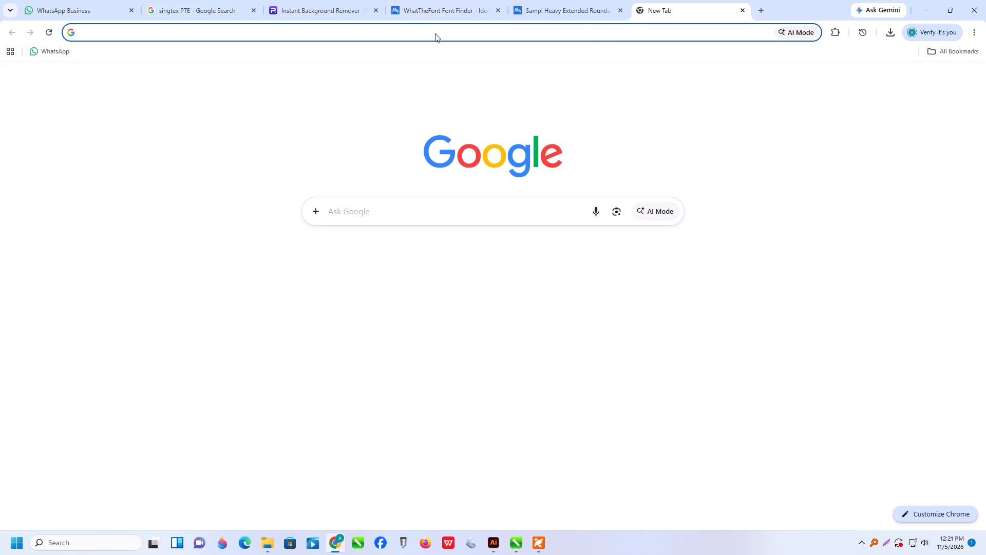
left_click(617, 11)
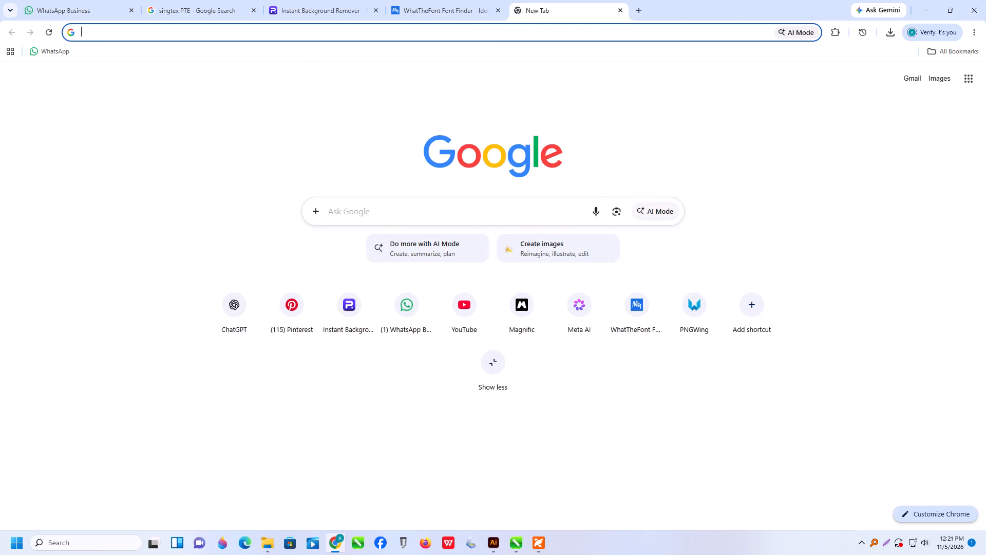
key("ctrl+v")
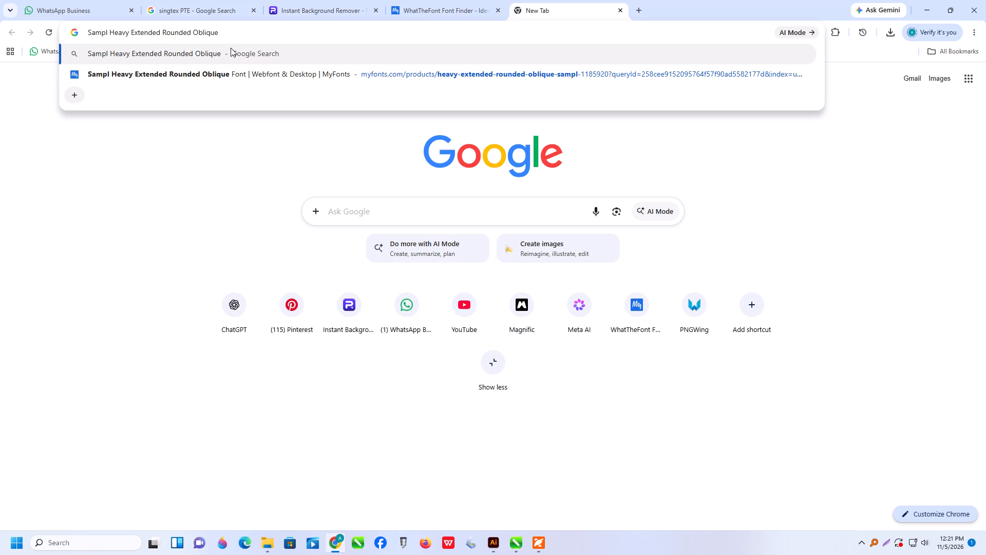
key("space")
type("FR")
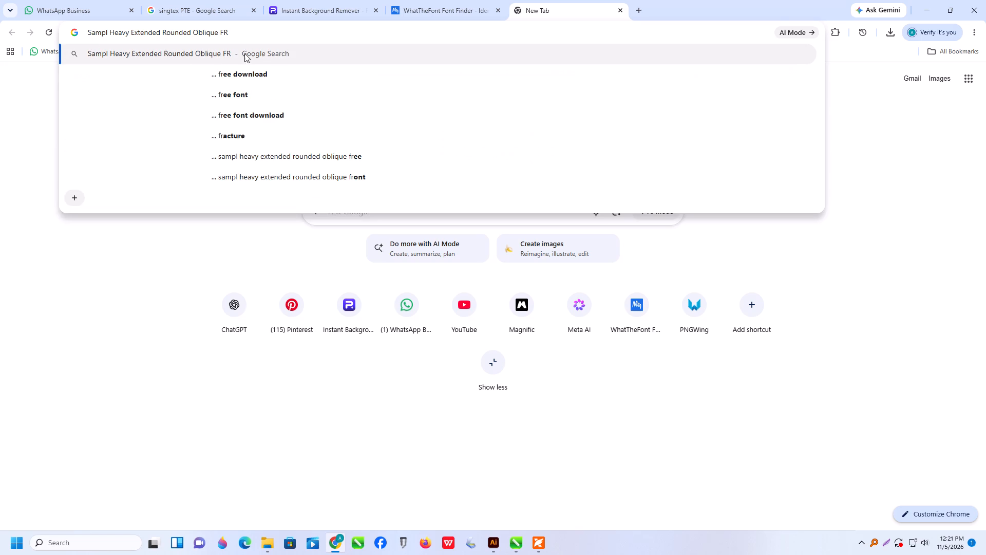
left_click(258, 73)
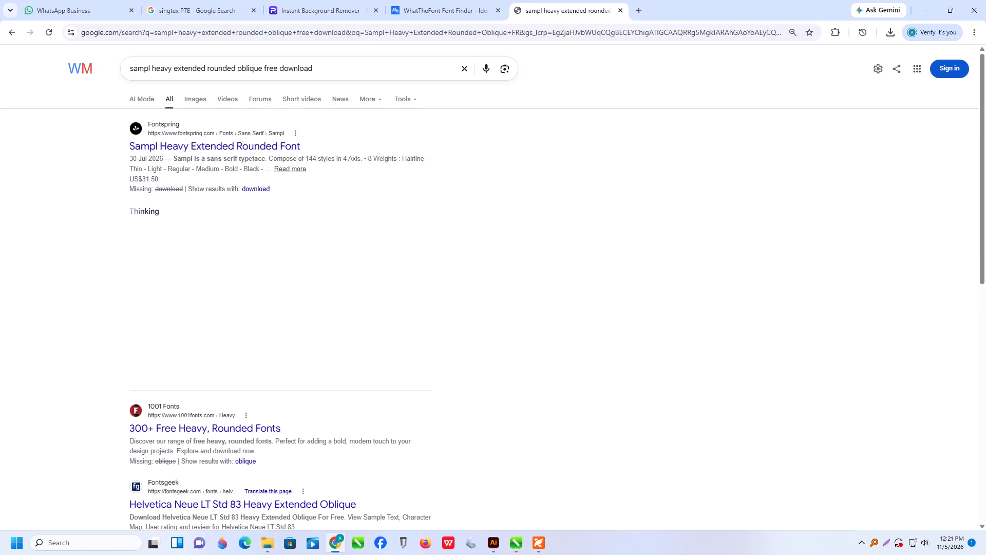
Download the Antipasto Pro font from the 1001 Fonts page of free heavy, rounded fonts.
left_click(253, 431)
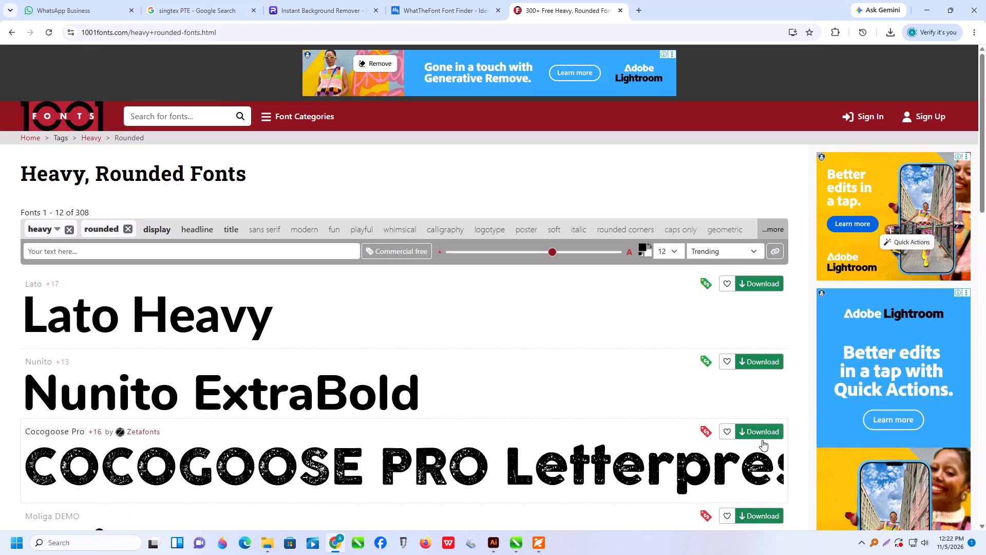
scroll(759, 438, "down", 2)
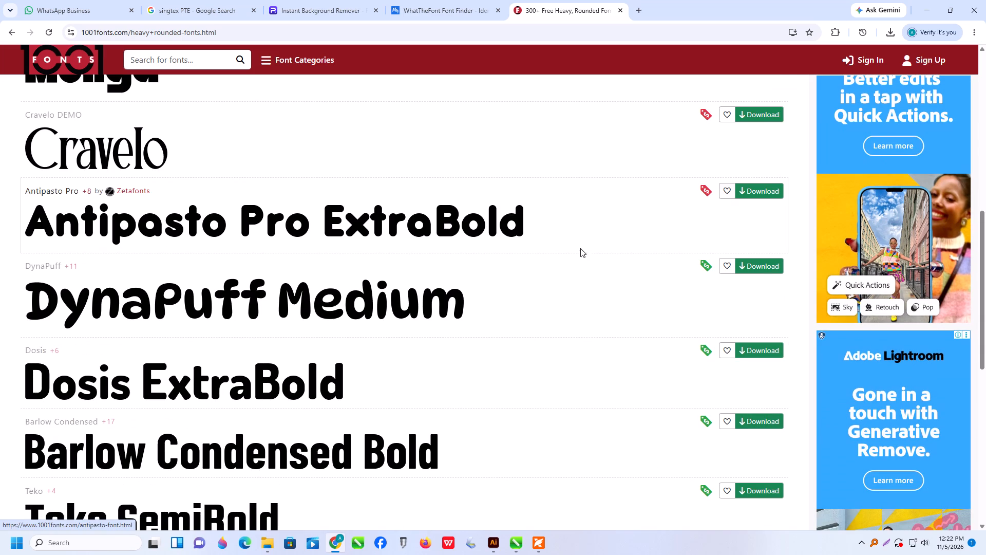
left_click(759, 188)
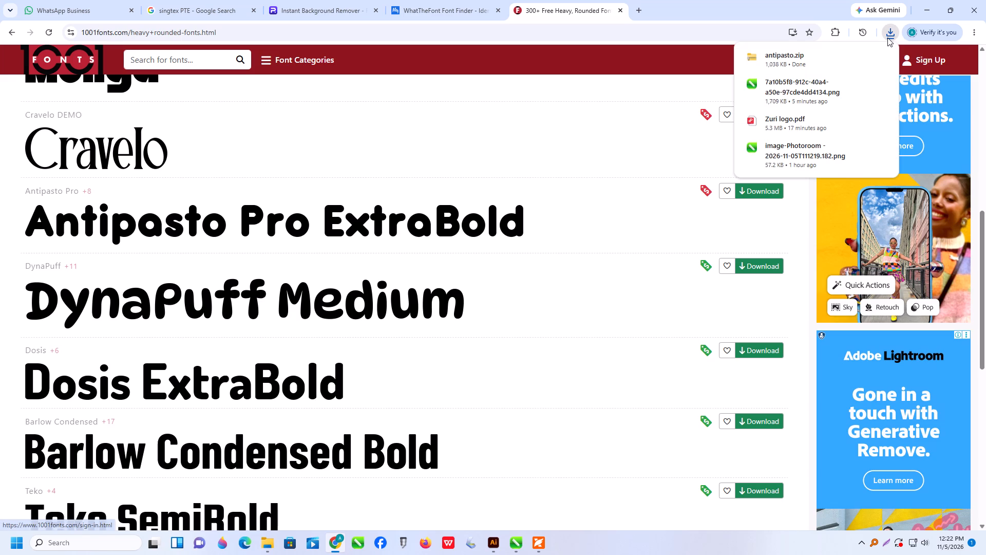
Open the downloaded antipasto.zip archive and install the AntipastoPro-ExtraBold_trial font.
left_click(857, 58)
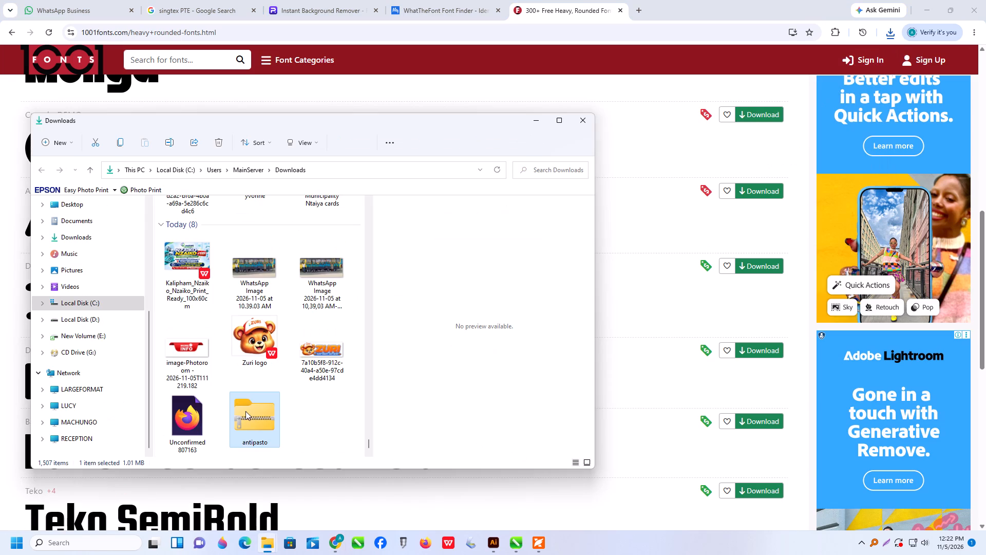
double_click(268, 413)
double_click(266, 418)
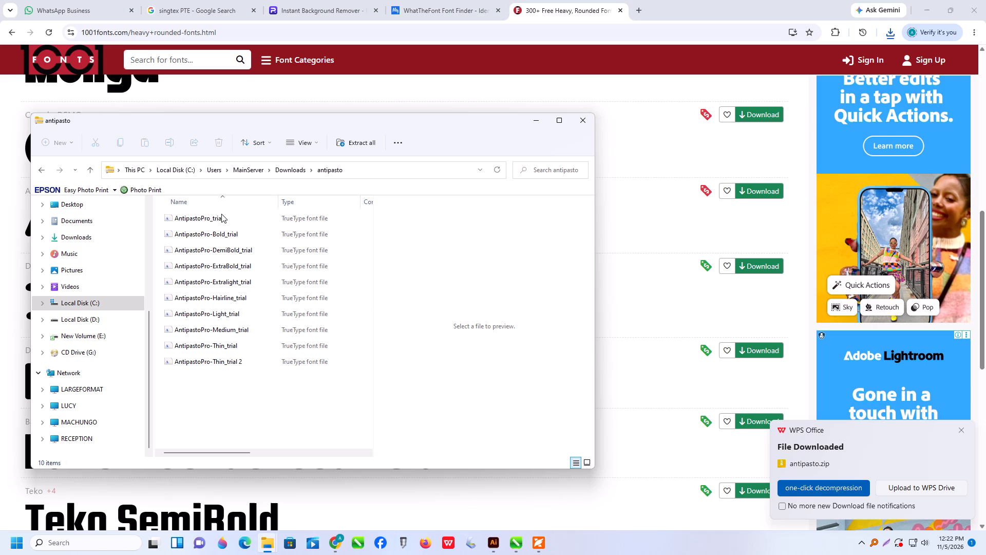
left_click(226, 234)
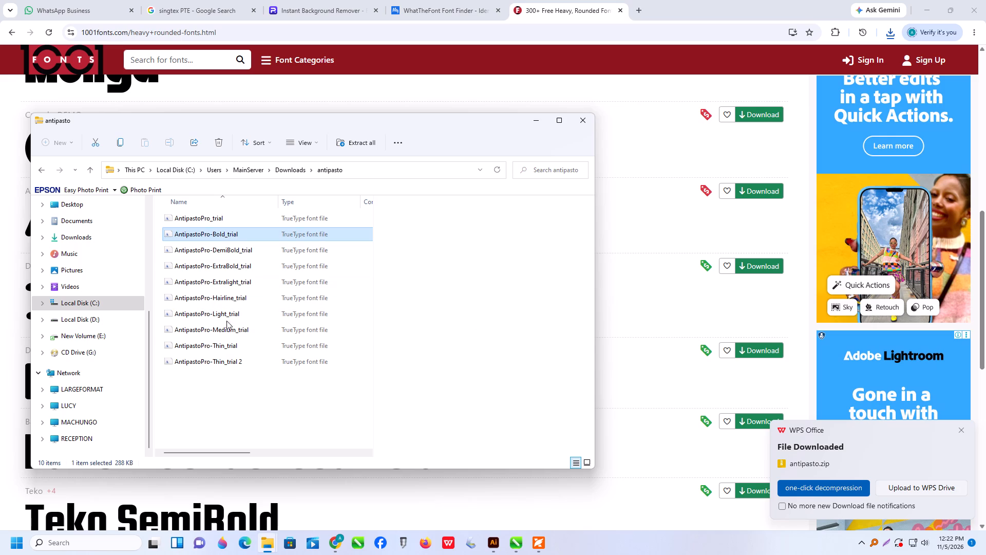
triple_click(231, 265)
left_click(231, 265)
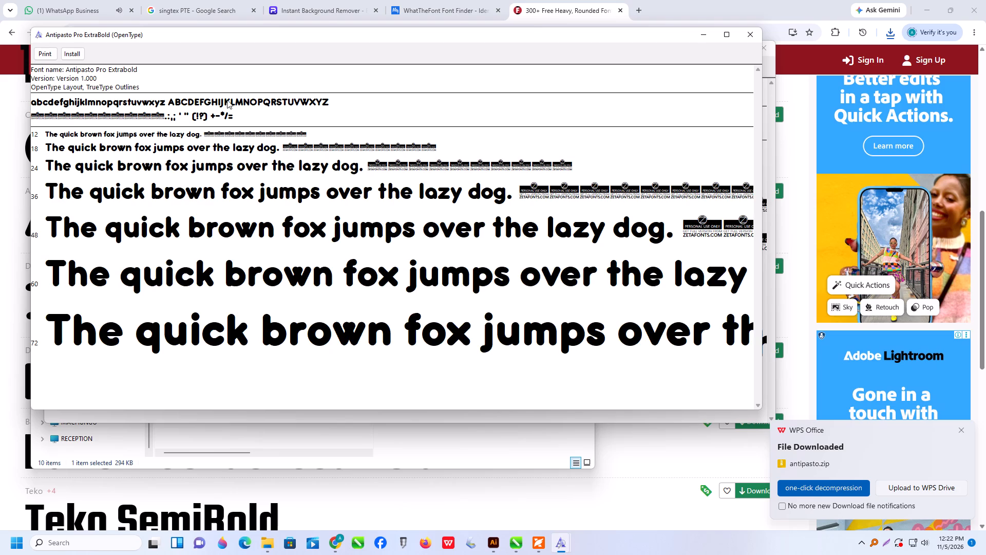
left_click(69, 53)
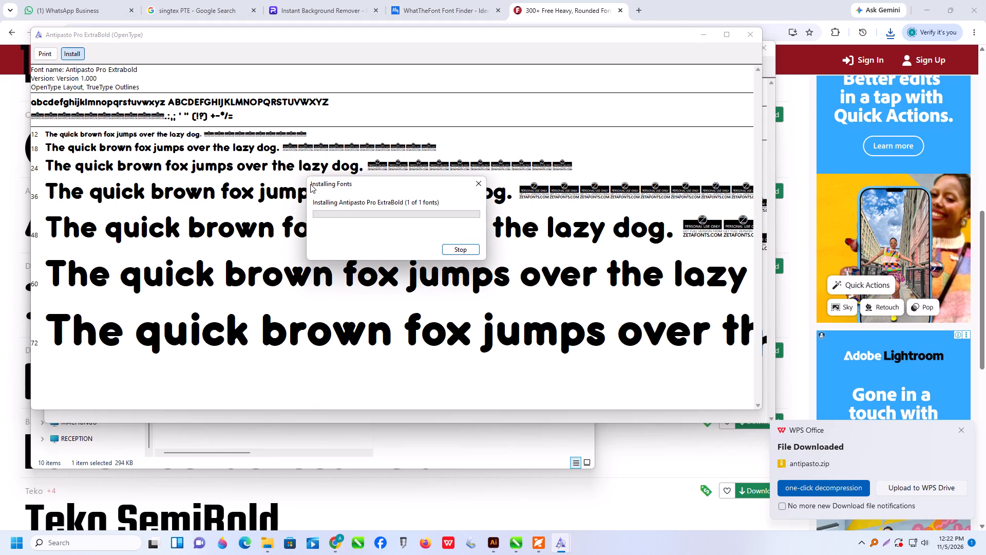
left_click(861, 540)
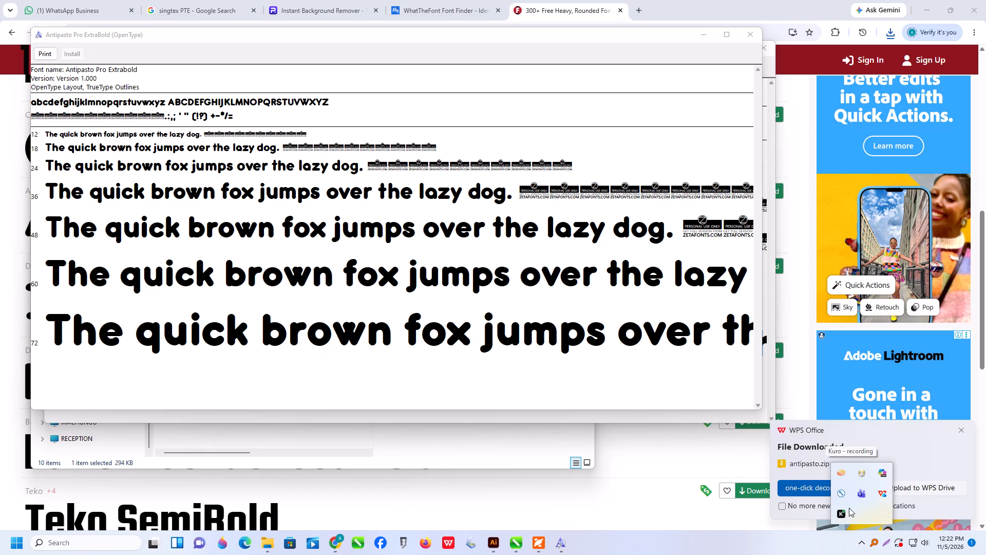
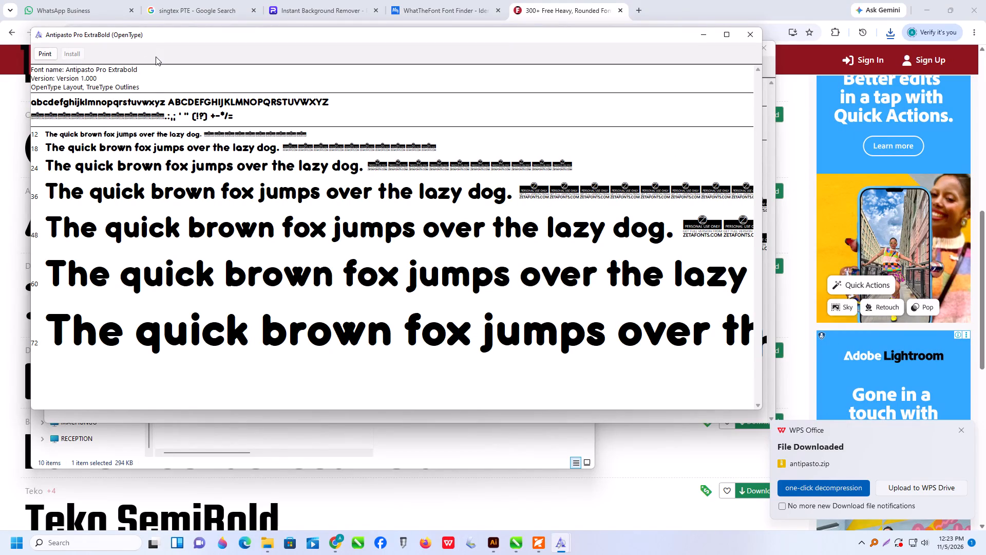
Switch back to the Untitled-5 document in CorelDRAW.
left_click(805, 87)
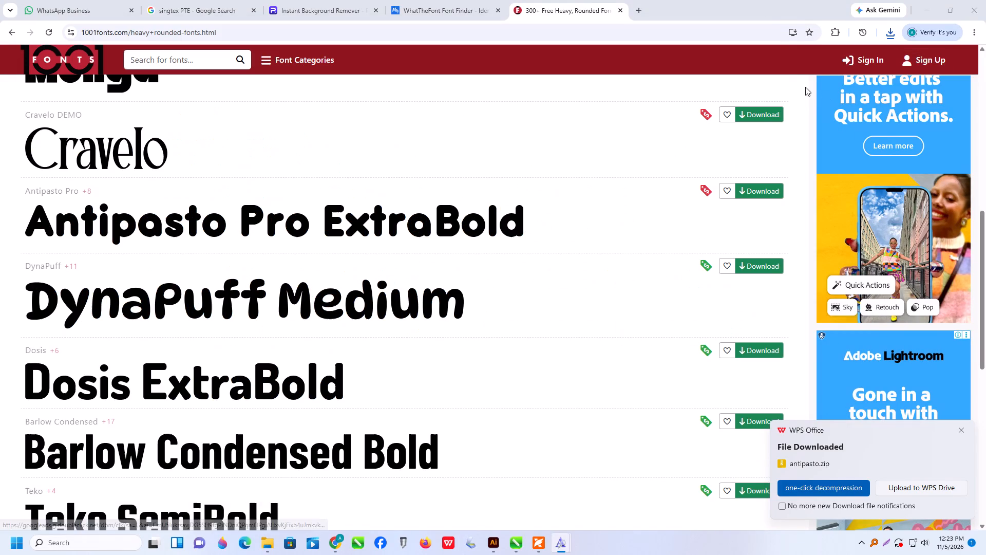
left_click(924, 6)
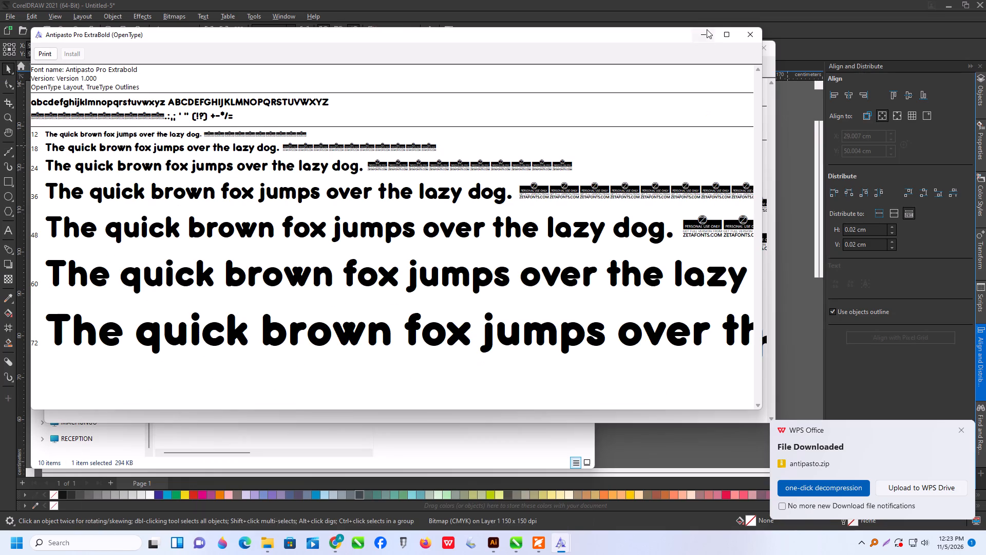
left_click(792, 100)
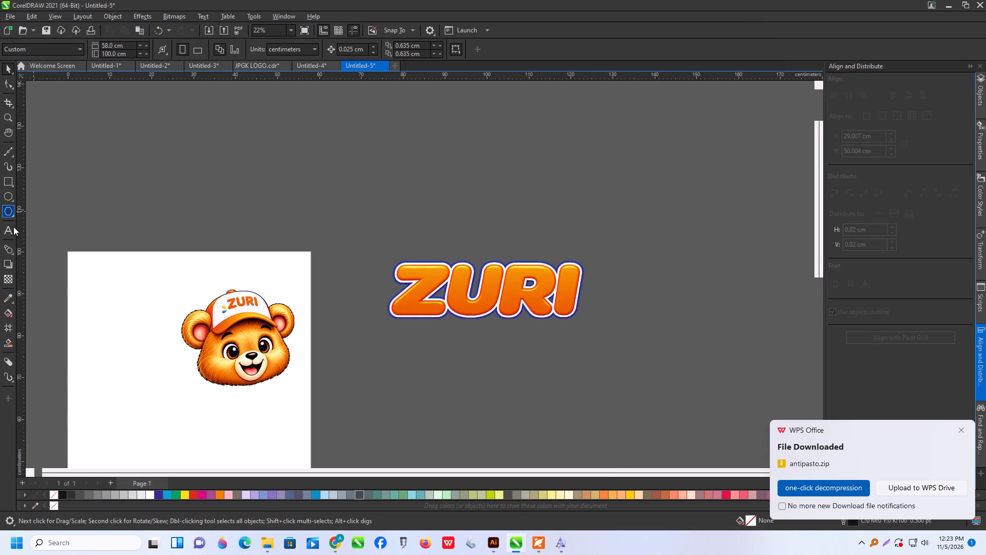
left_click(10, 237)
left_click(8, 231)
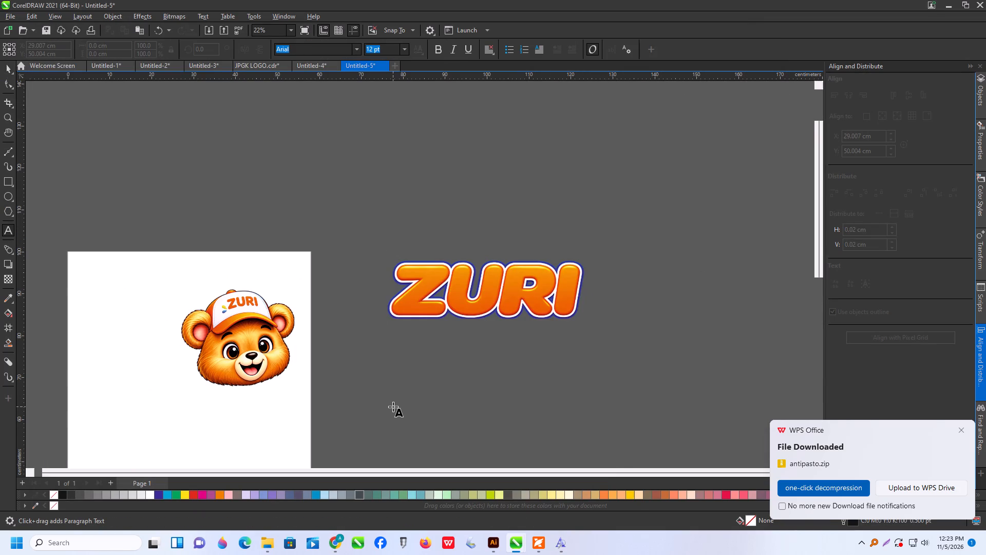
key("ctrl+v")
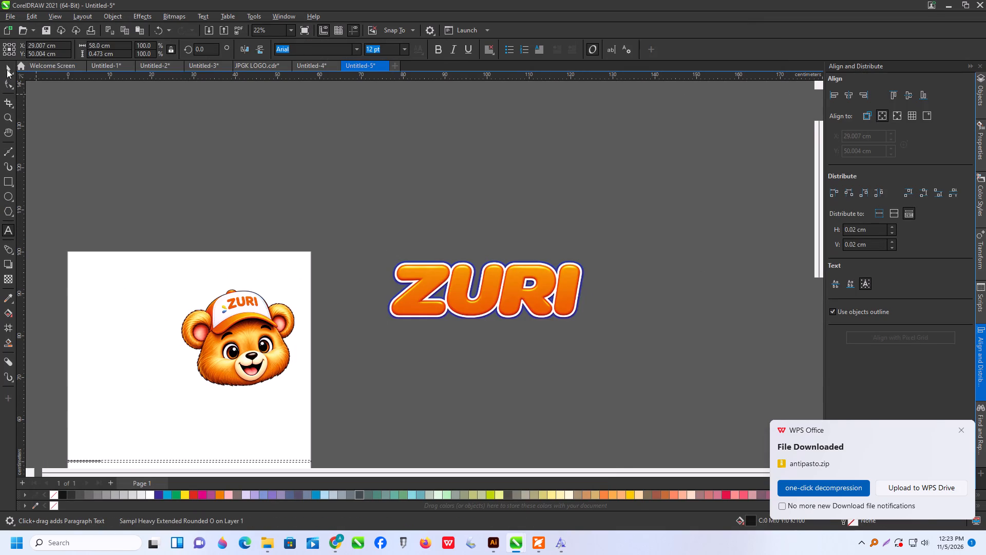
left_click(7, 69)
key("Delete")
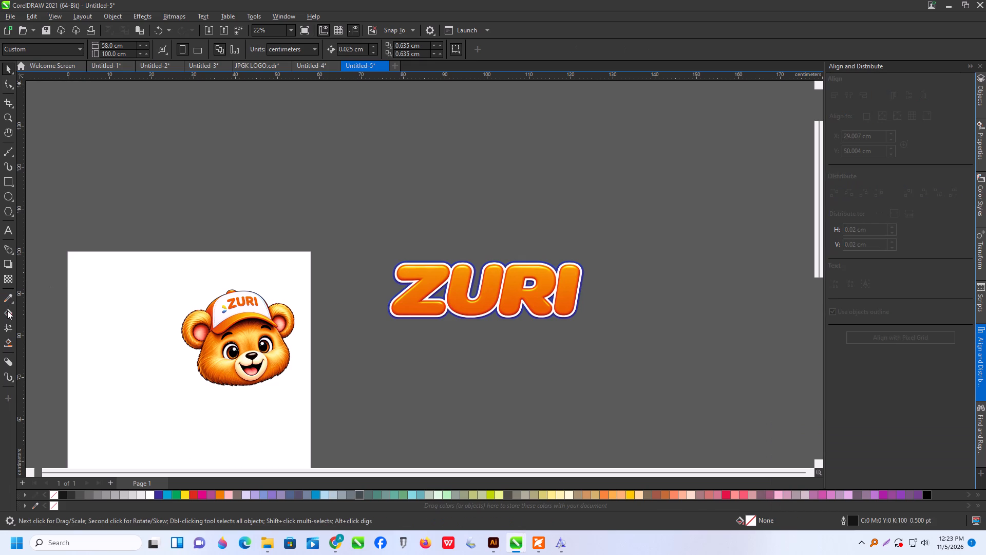
Add the text ZURI below the orange wordmark and enlarge it to about 58 cm wide.
left_click(8, 231)
scroll(519, 408, "up", 2)
left_click(475, 379)
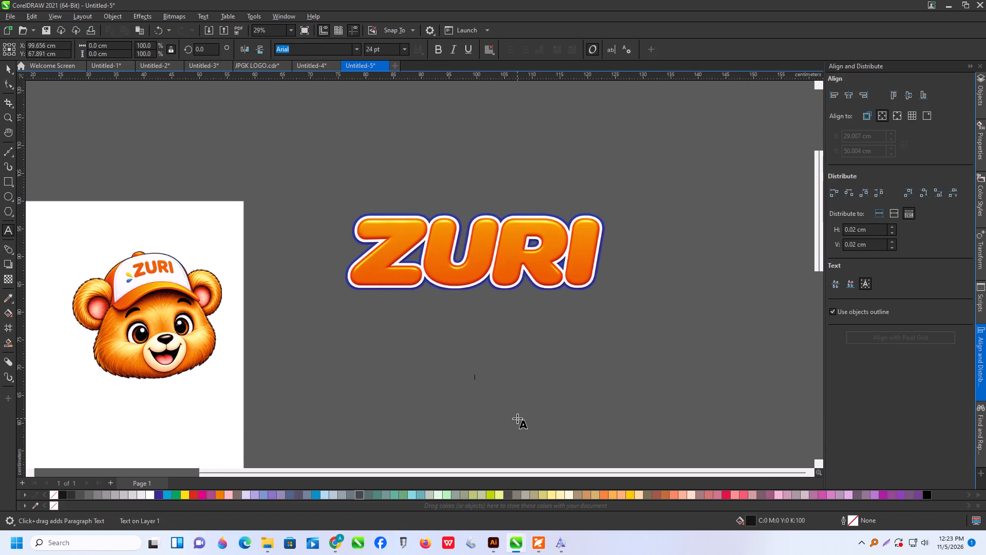
type("ZURI")
left_click(7, 69)
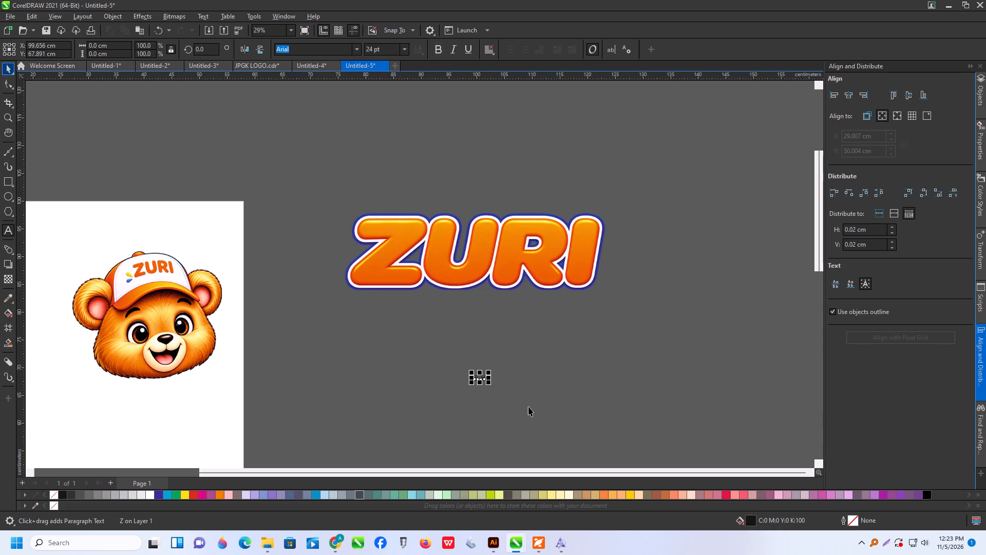
left_click_drag(489, 385, 644, 471, "shift")
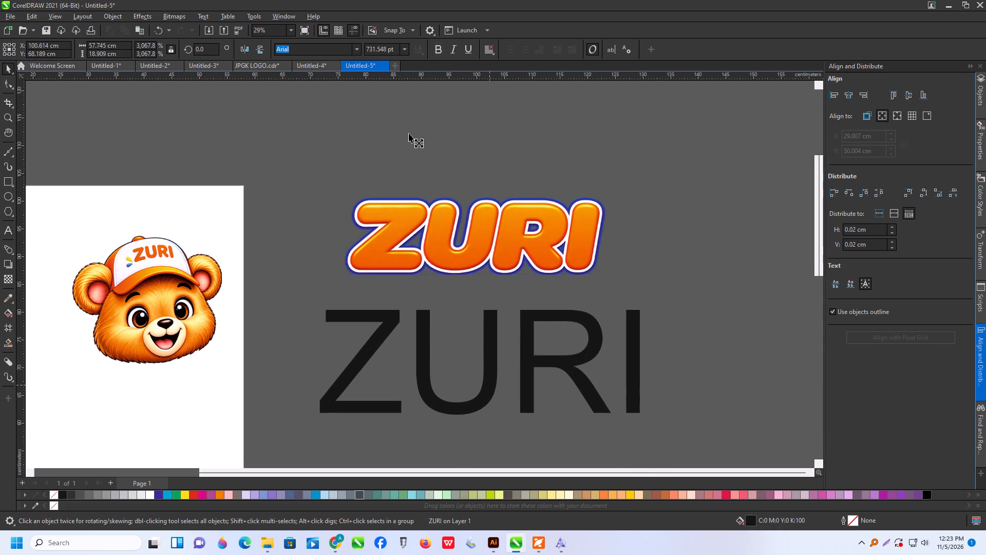
Set the font of the new ZURI text to Antipasto Pro Extrabold.
left_click(359, 46)
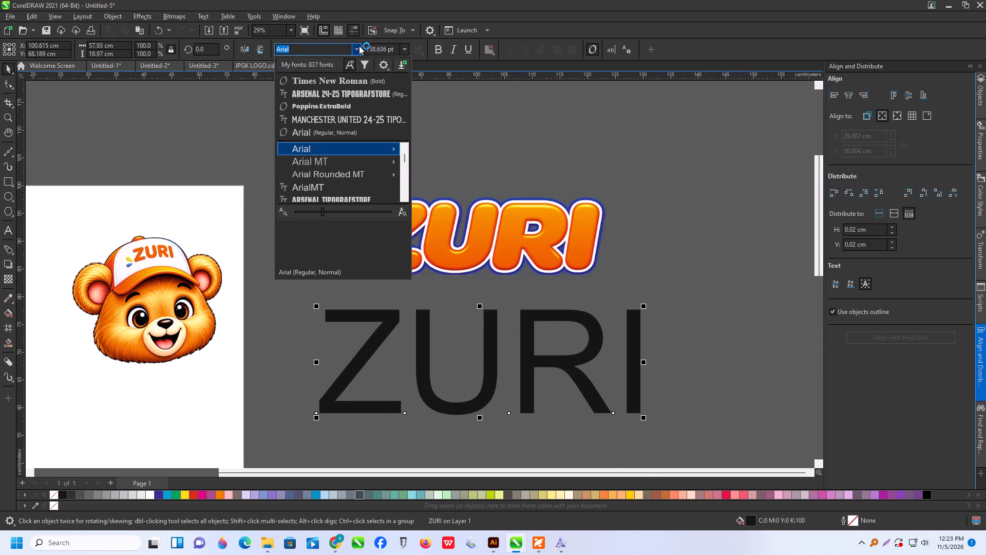
type("AN")
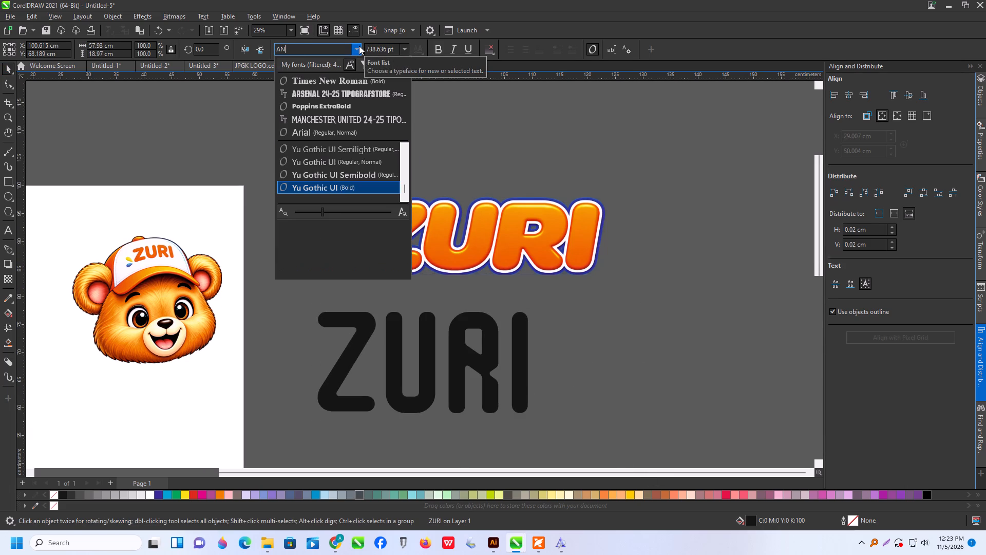
key("p")
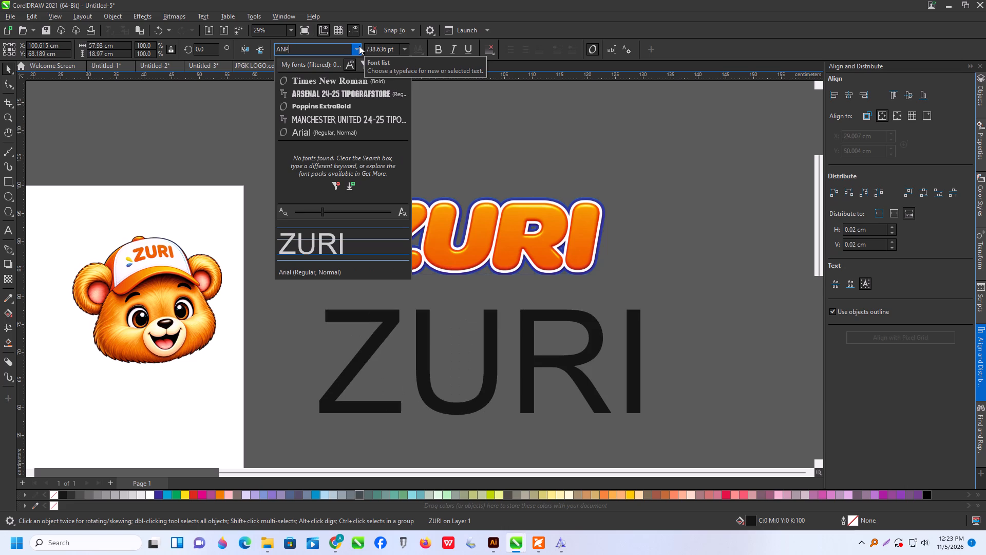
key("BackSpace")
type("TI")
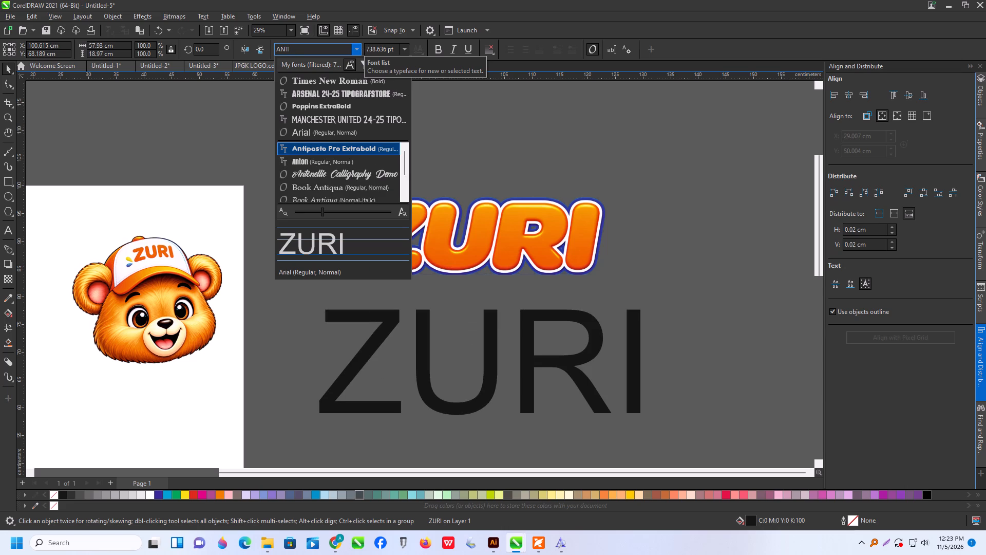
key("Return")
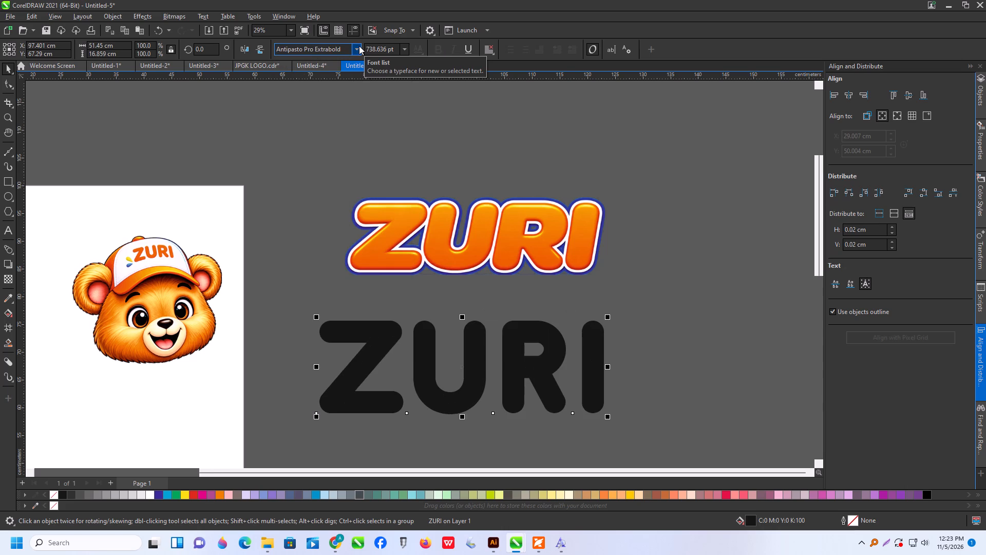
Move the black ZURI text directly beneath the orange wordmark and scale it proportionally to about 44 cm wide, matching the wordmark's width.
scroll(308, 303, "down", 1)
left_click_drag(444, 385, 468, 365)
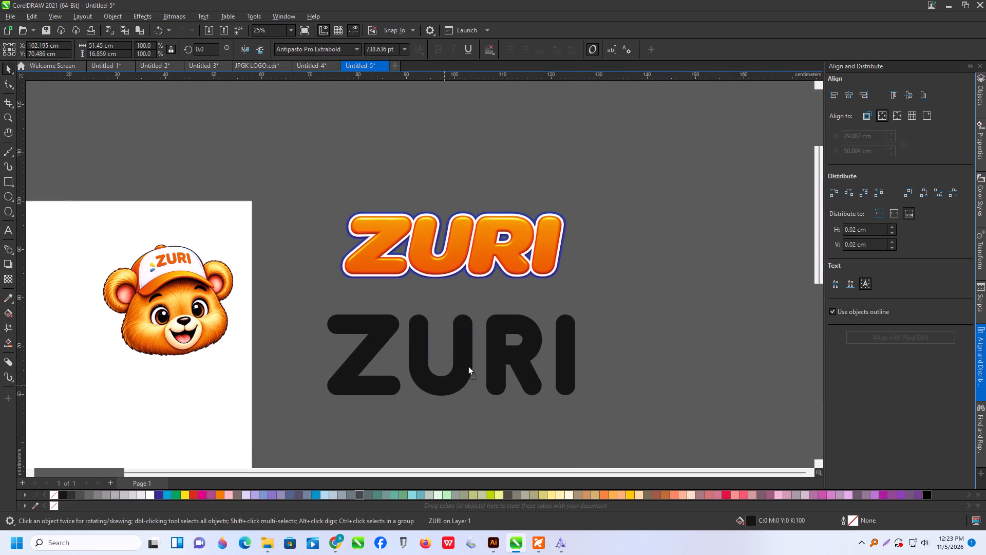
left_click_drag(468, 365, 471, 362)
scroll(471, 364, "down", 1)
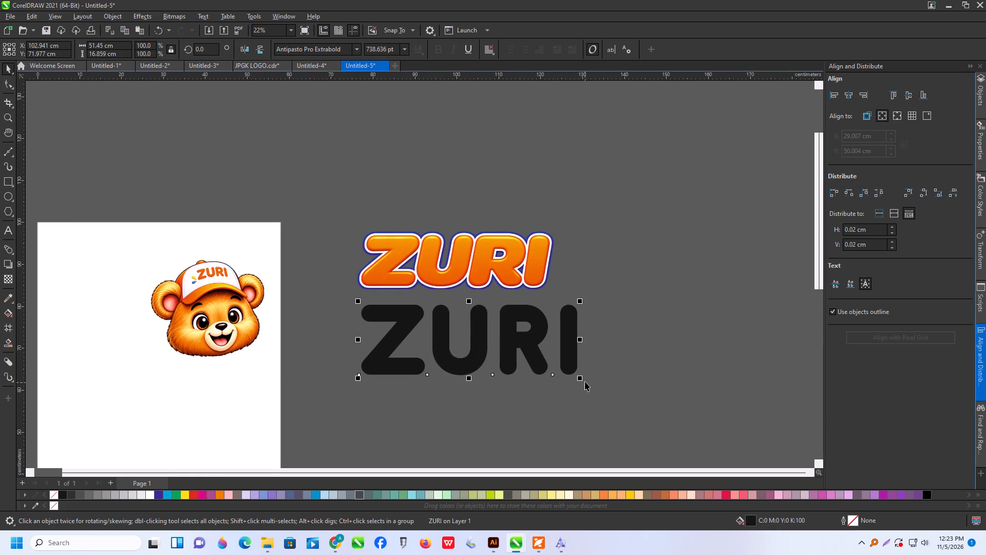
key("backslash")
key("backslash")
key("backslash")
key("backslash")
key("backslash")
key("backslash")
key("backslash")
key("backslash")
key("backslash")
key("backslash")
key("backslash")
key("backslash")
key("backslash")
key("backslash")
key("backslash")
key("backslash")
key("backslash")
key("backslash")
key("backslash")
key("backslash")
left_click_drag(581, 381, 550, 373)
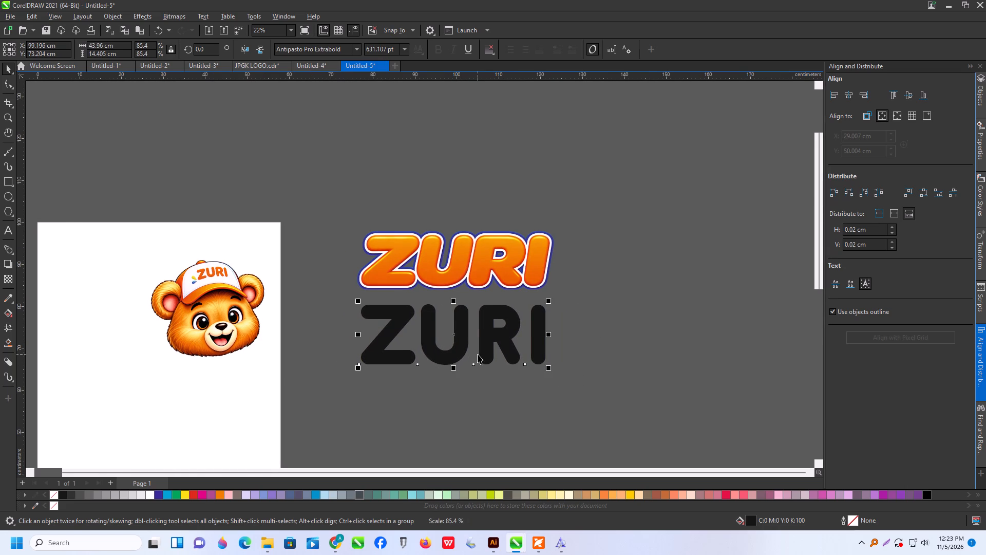
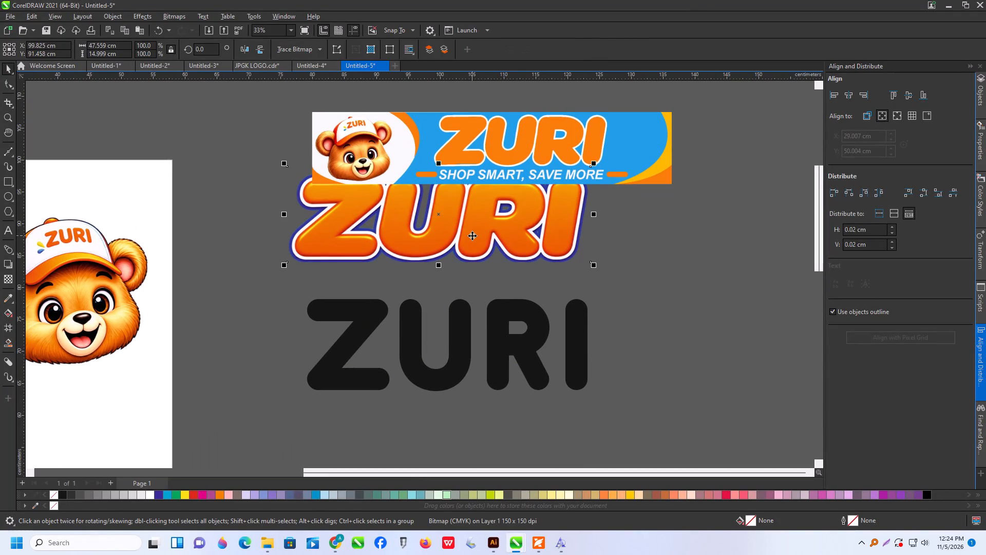
Delete the orange ZURI wordmark bitmap above the black ZURI text.
key("Delete")
Give the black ZURI text a white outline 8.0 pt wide.
left_click(500, 344)
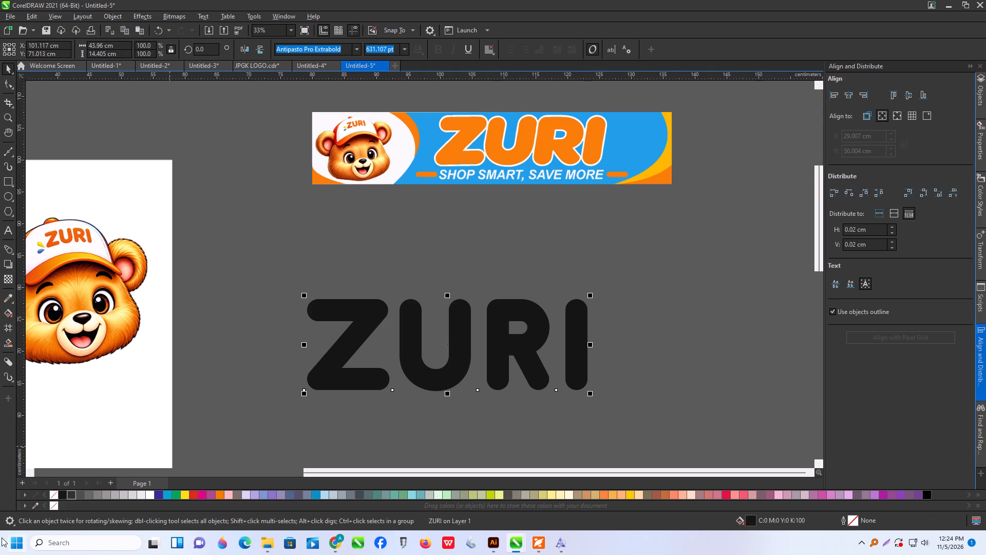
right_click(147, 497)
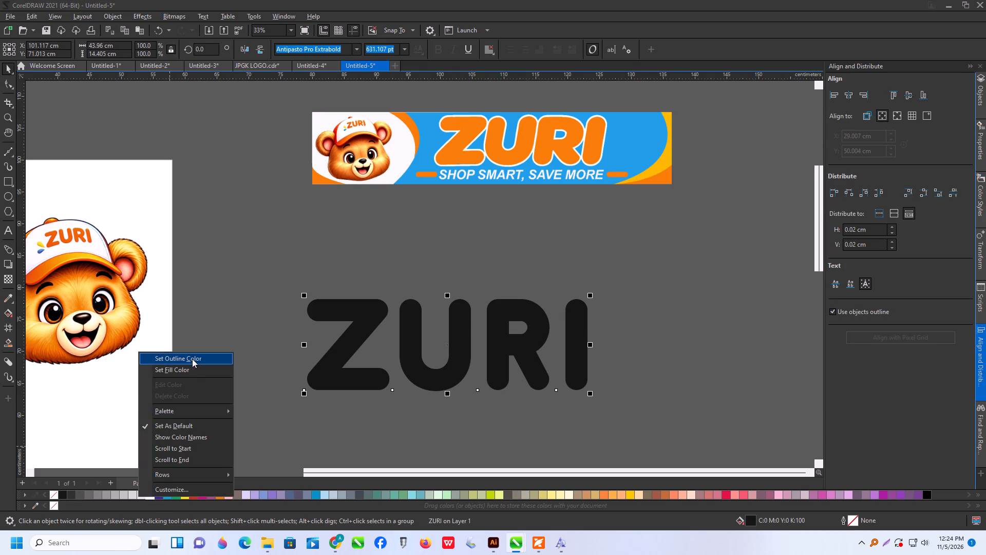
left_click(192, 359)
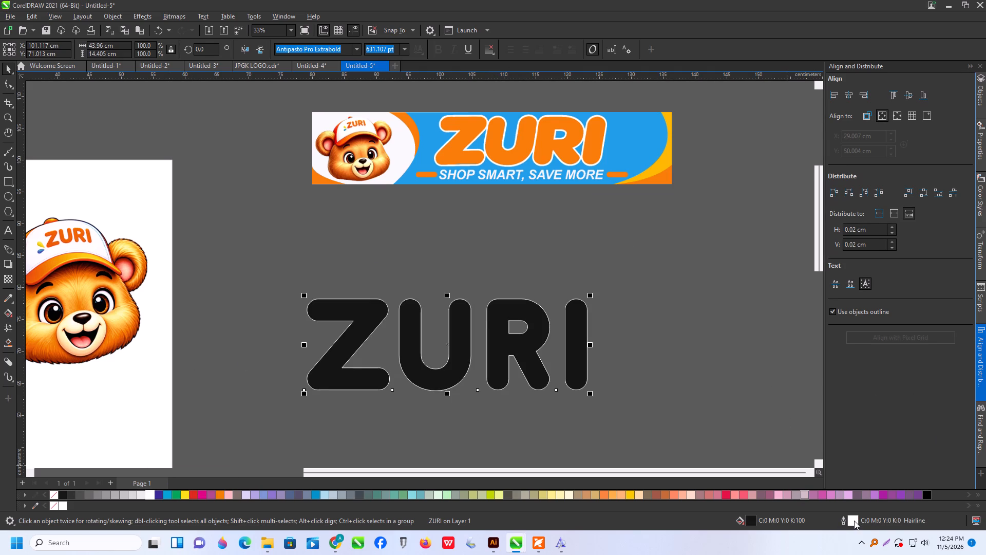
double_click(854, 521)
triple_click(854, 519)
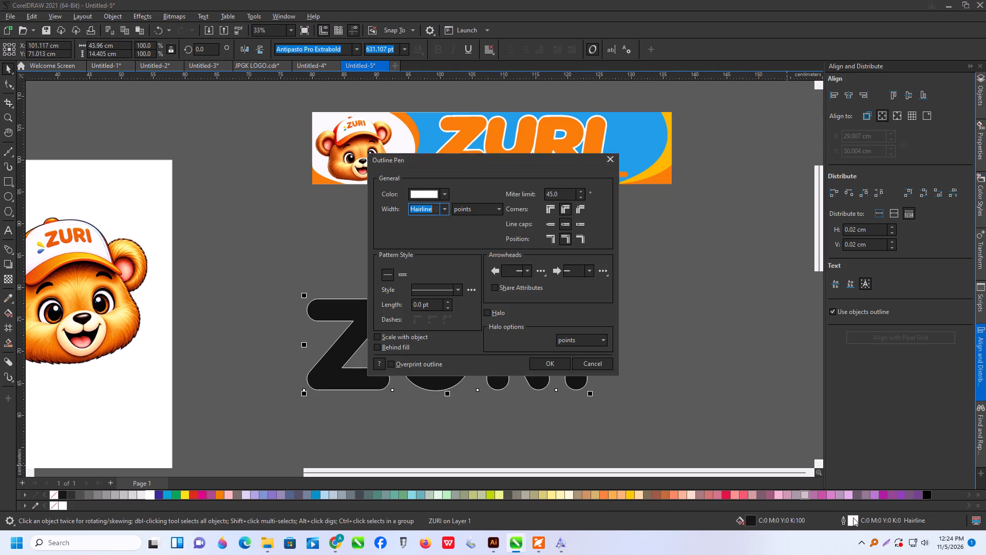
left_click(446, 206)
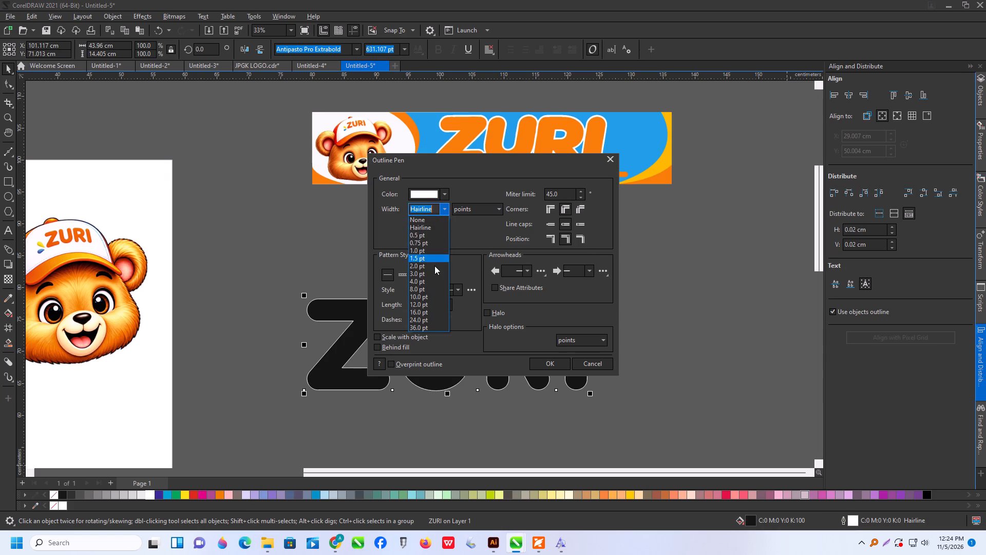
left_click(426, 286)
left_click(562, 359)
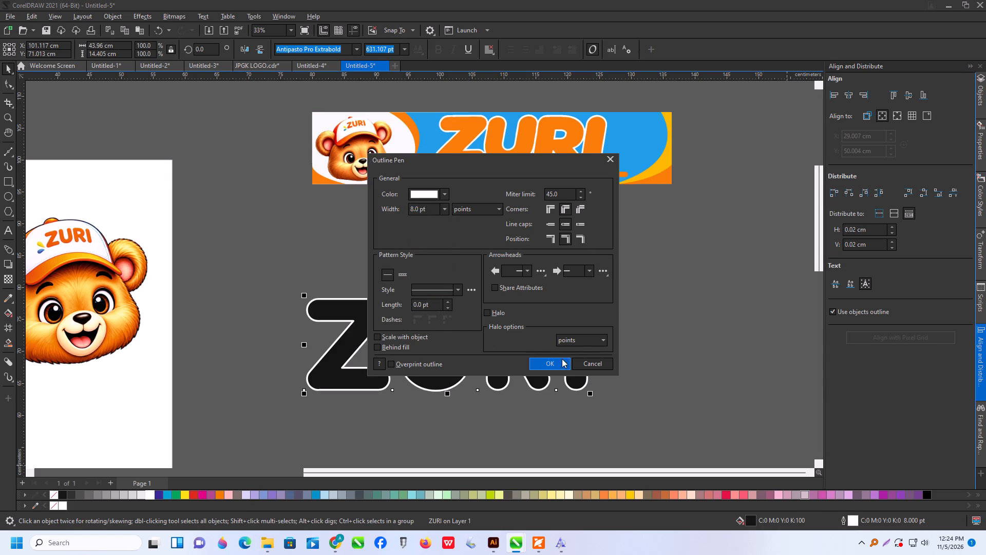
left_click(665, 336)
Draw a thin rectangle about 6.5 x 0.8 cm beneath the Z, fill it orange and remove its outline.
scroll(453, 289, "down", 2)
scroll(477, 287, "up", 2)
scroll(58, 150, "down", 2)
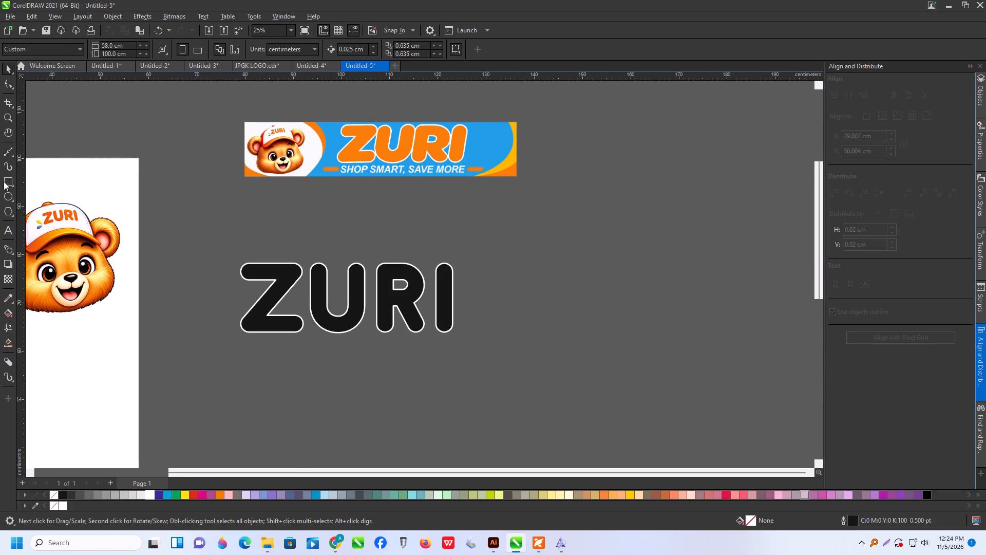
left_click(4, 181)
scroll(275, 383, "up", 2)
scroll(268, 325, "up", 1)
left_click_drag(231, 332, 278, 337)
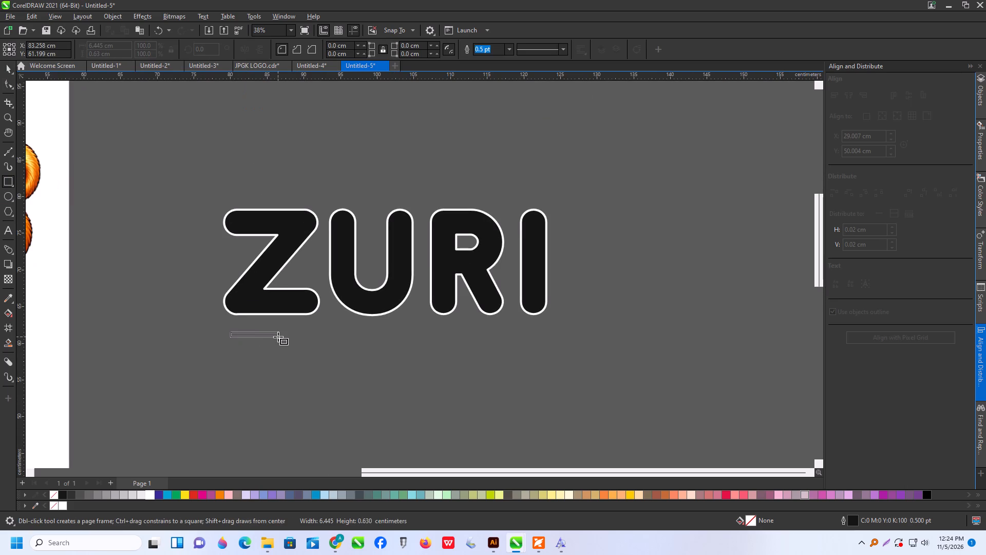
left_click_drag(278, 337, 278, 338)
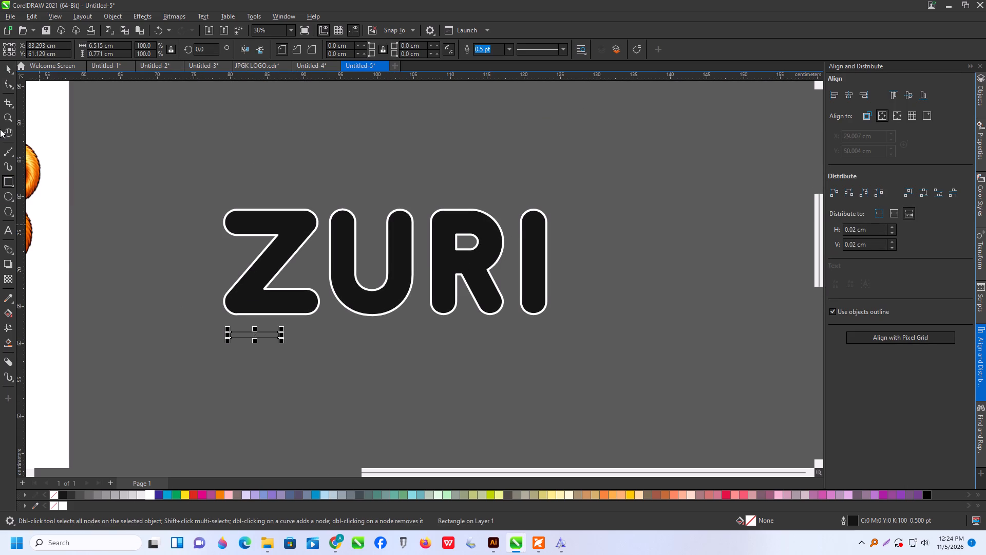
left_click(216, 493)
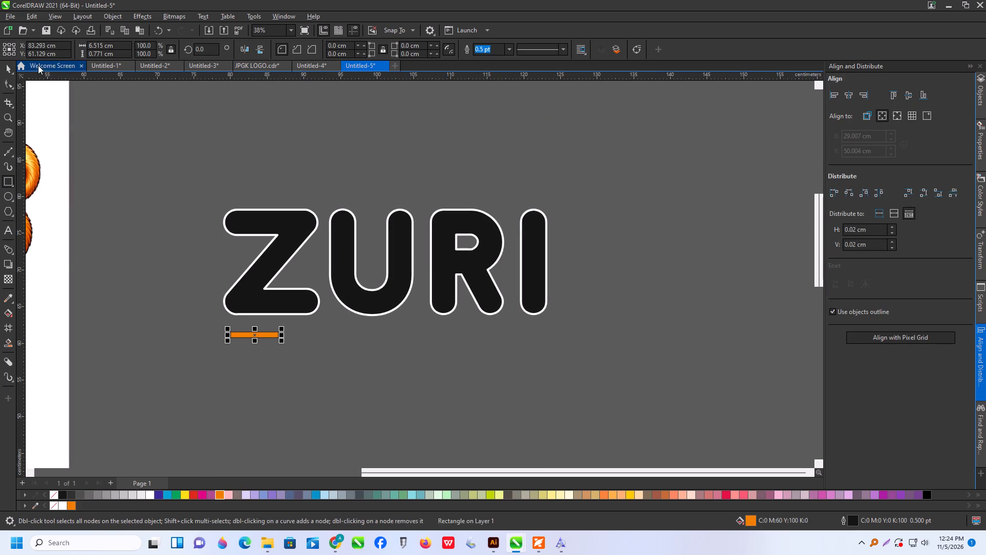
left_click_drag(5, 69, 10, 69)
scroll(283, 265, "down", 4)
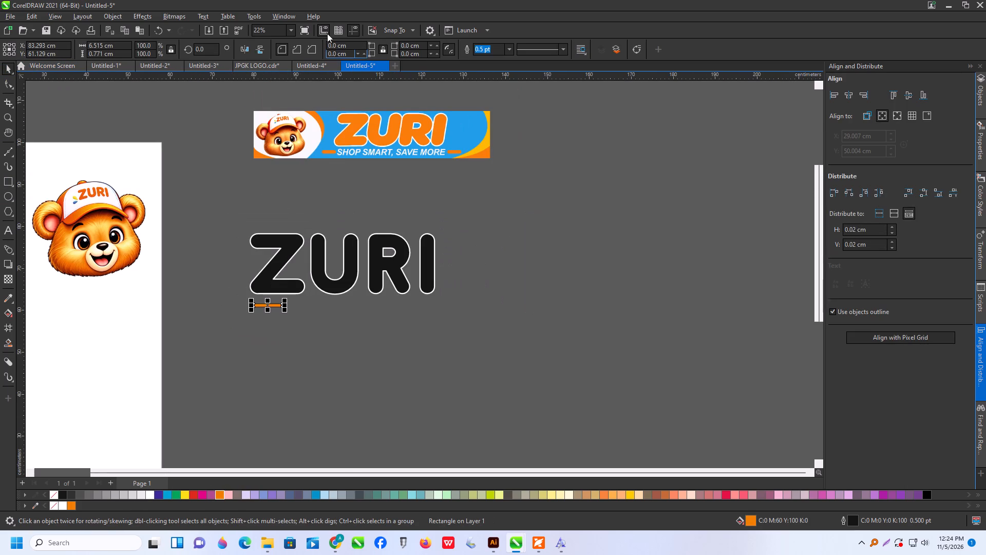
left_click(505, 54)
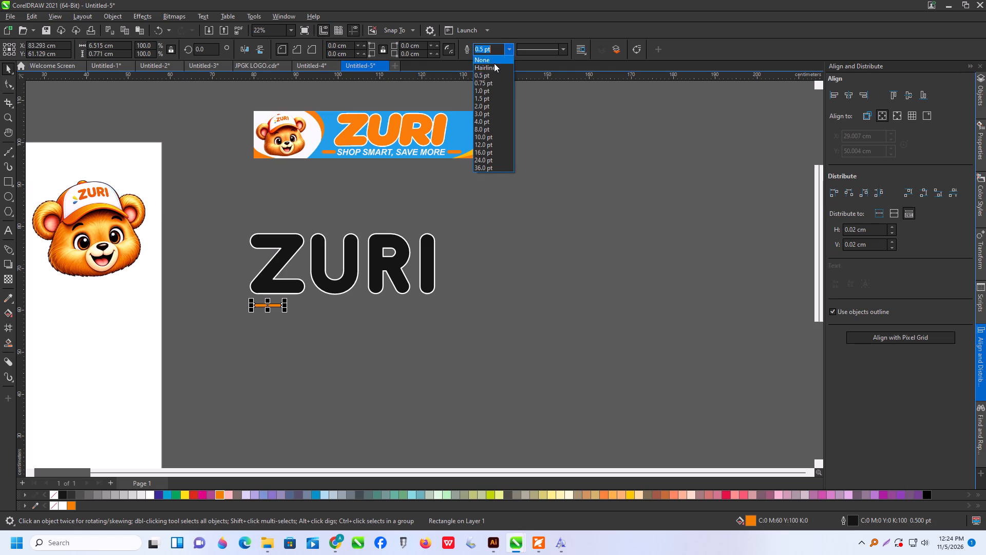
left_click(486, 60)
Fully round the orange bar's corners to a radius of about 0.33 cm.
scroll(317, 274, "up", 2)
scroll(239, 284, "up", 8)
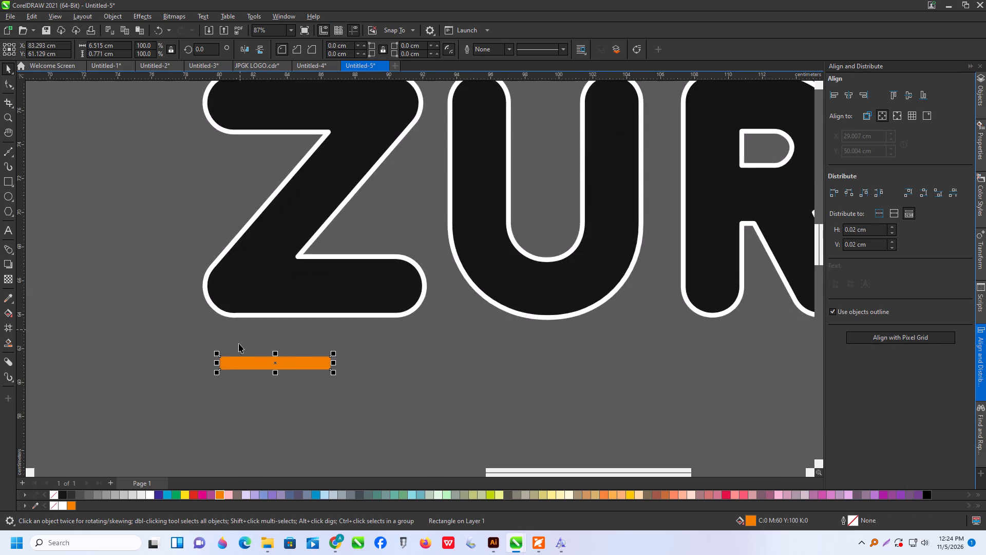
scroll(239, 343, "up", 3)
left_click(13, 84)
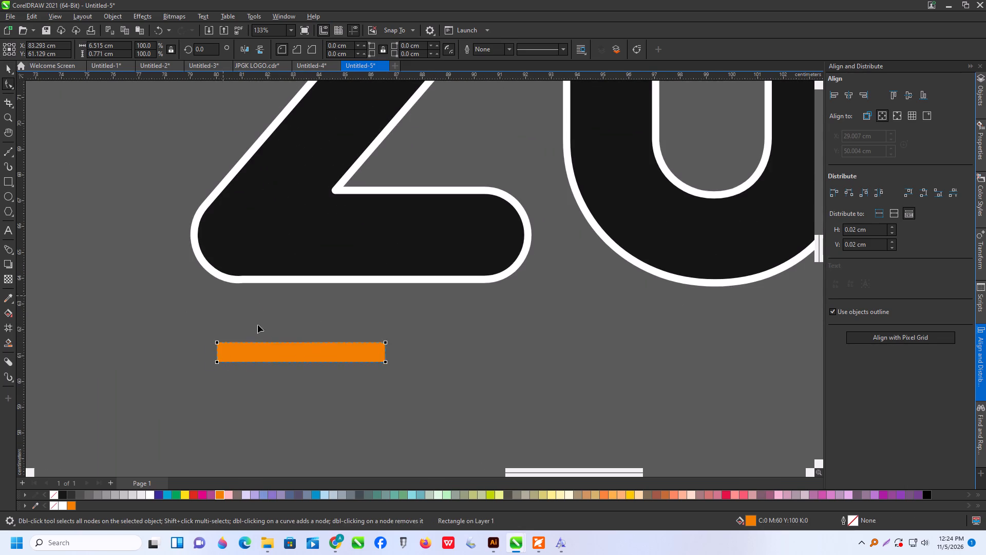
scroll(260, 327, "up", 5)
left_click_drag(188, 346, 201, 360)
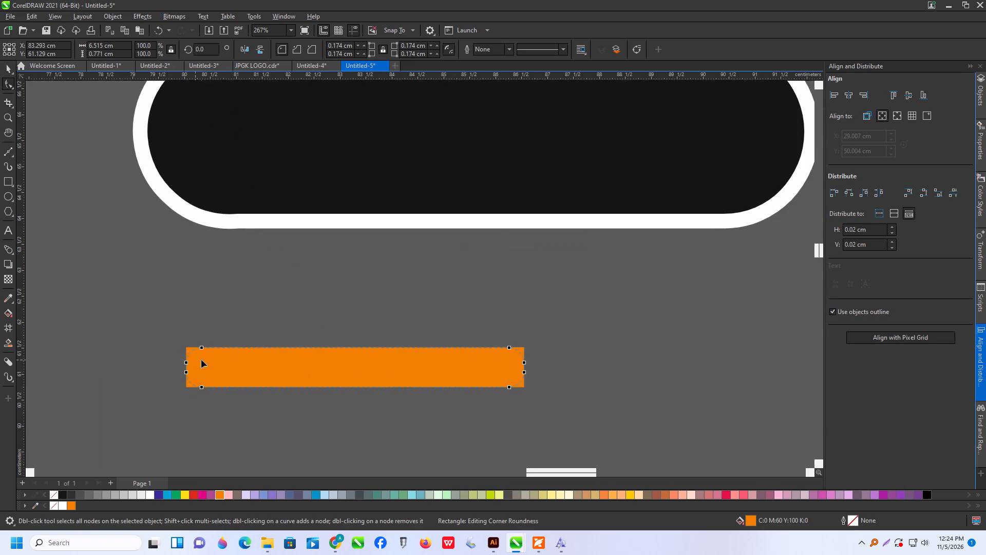
left_click_drag(201, 360, 203, 357)
left_click(10, 76)
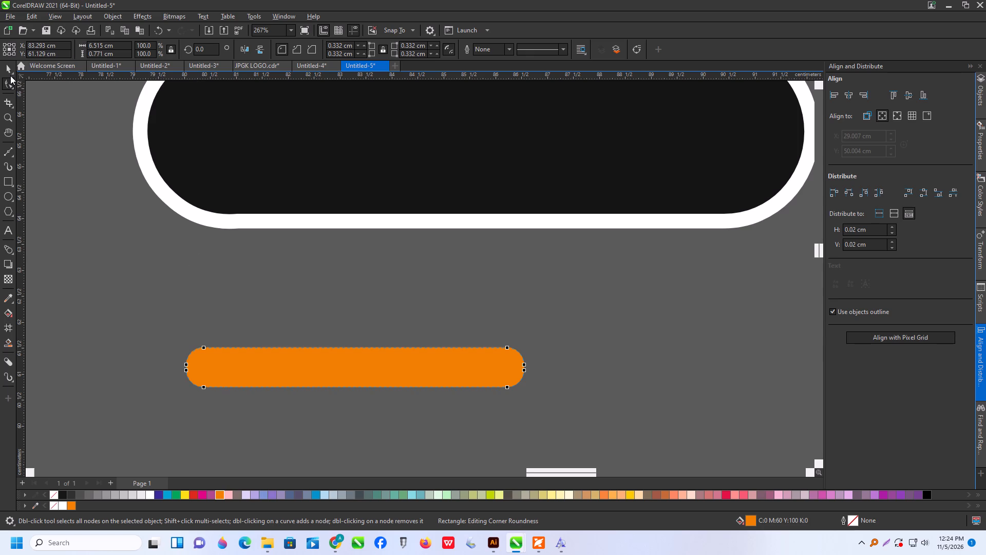
Move the rounded orange bar up, closer to the bottom of the letter Z.
left_click(10, 73)
scroll(450, 420, "up", 2)
left_click_drag(433, 345, 426, 289)
scroll(430, 293, "down", 3)
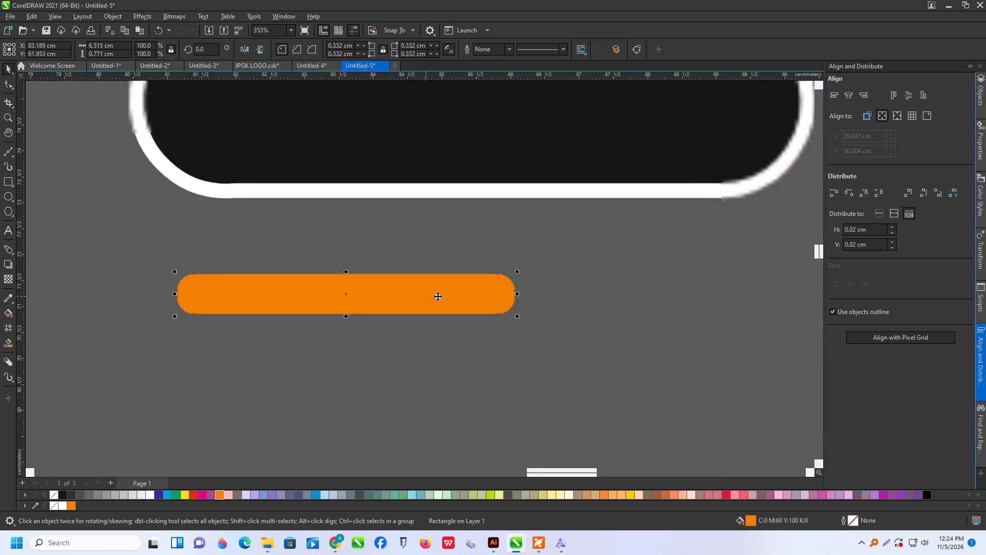
scroll(328, 274, "down", 16)
scroll(418, 435, "up", 3)
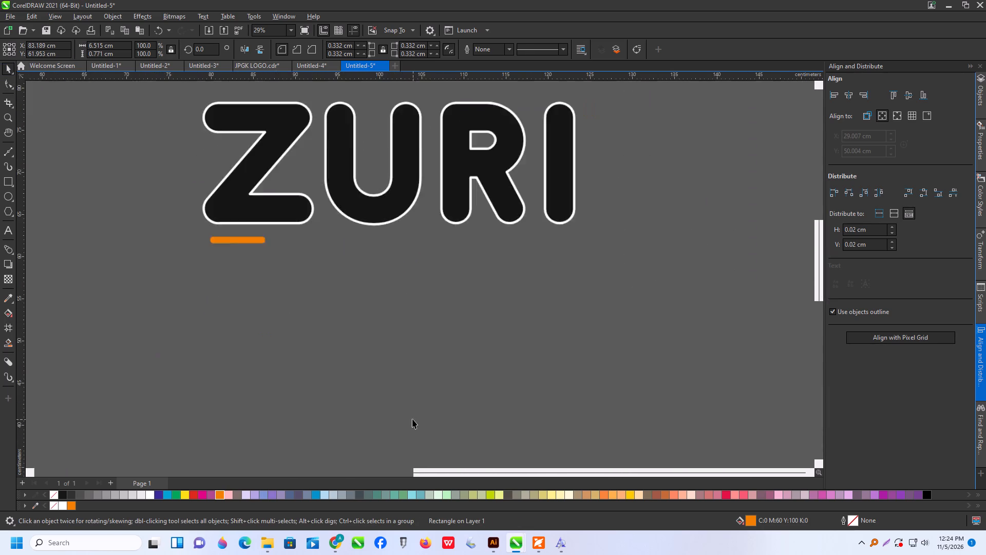
scroll(412, 419, "down", 5)
scroll(417, 224, "up", 2)
left_click(414, 232)
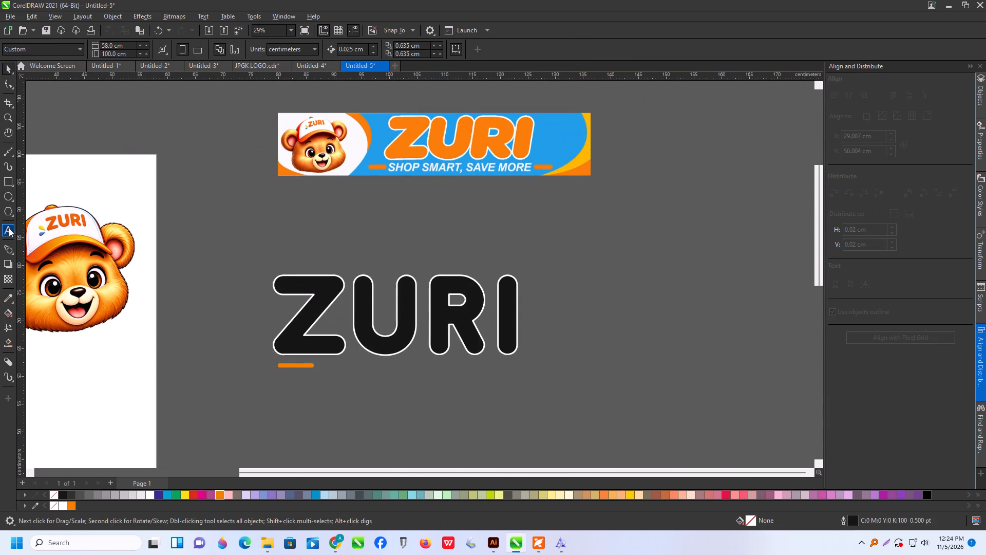
Add the tagline text "SHOP SMART,SAVE MORE" in the space between the banner and ZURI.
left_click(9, 228)
scroll(403, 229, "up", 3)
left_click(396, 222)
type("SHOP")
key("space")
type("SMART")
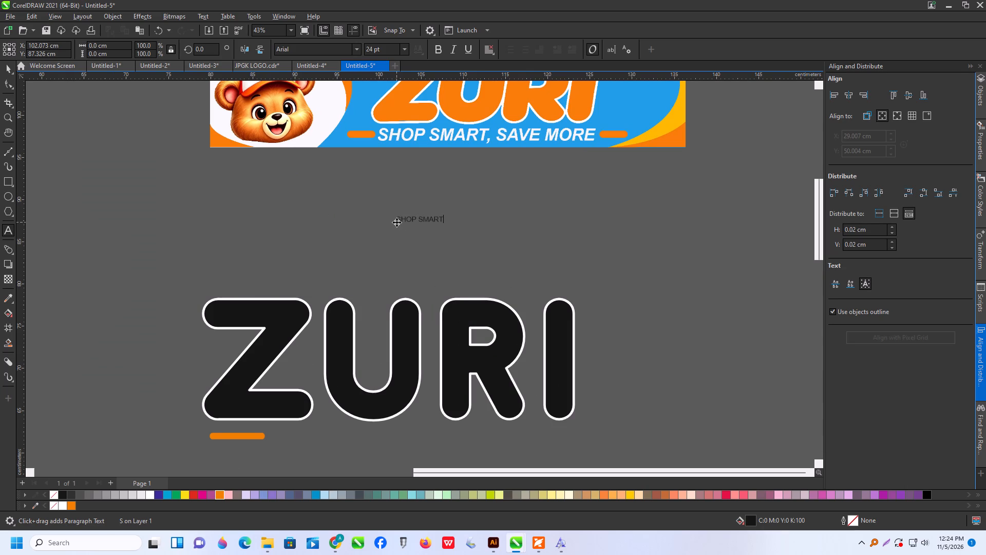
type(",SAVE")
key("space")
type("MORE")
Set the tagline's font to Poppins ExtraBold.
left_click(8, 71)
left_click(358, 44)
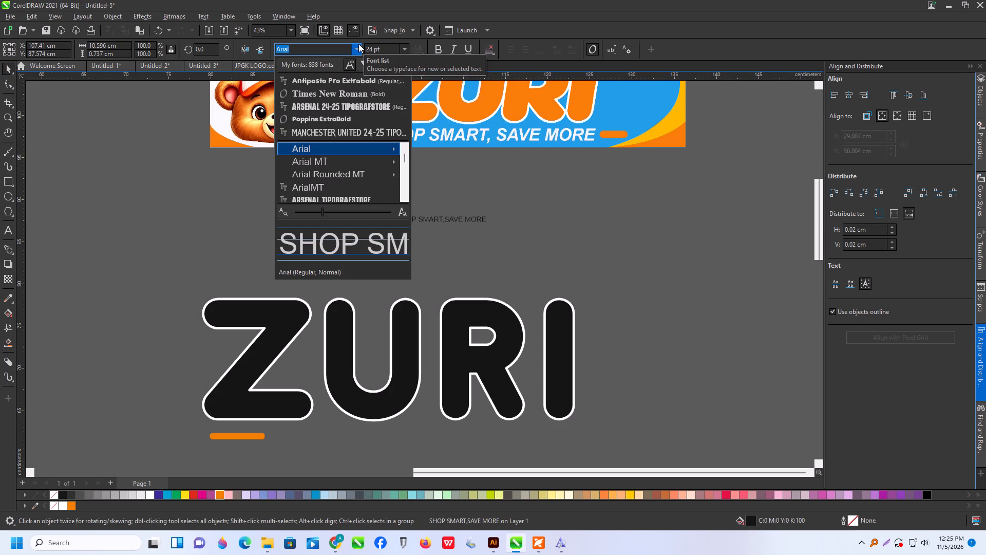
type("POPP")
scroll(361, 158, "down", 4)
left_click(354, 176)
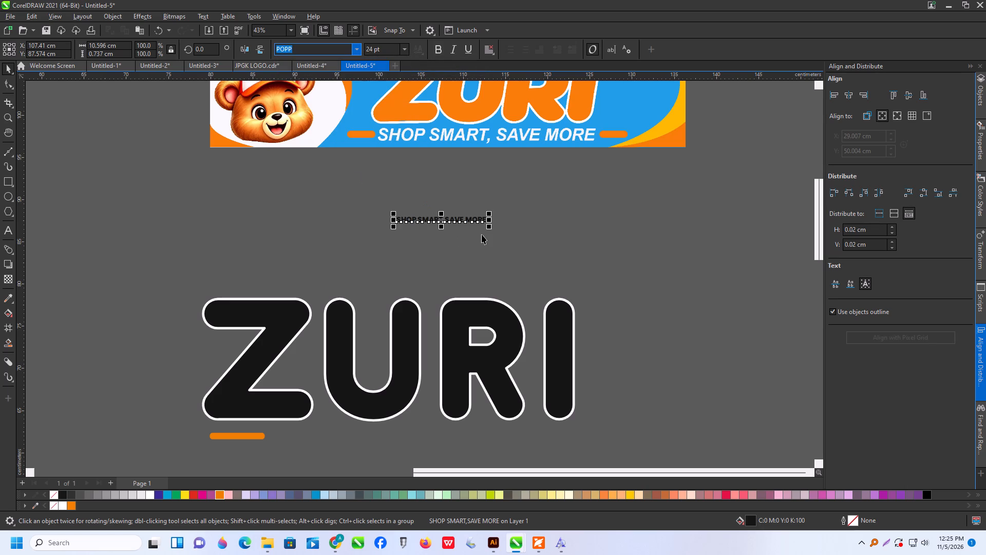
Enlarge the tagline to about 28 cm wide and place it beneath ZURI, just after the orange bar.
left_click_drag(489, 230, 678, 302)
scroll(541, 233, "down", 2)
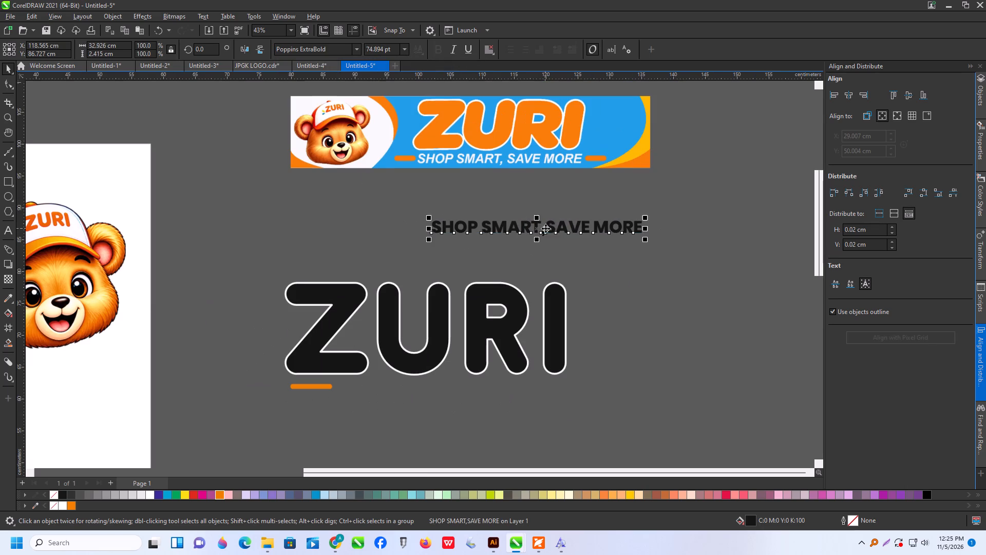
left_click_drag(573, 226, 483, 387)
scroll(519, 394, "up", 1)
left_click_drag(560, 402, 526, 412)
scroll(460, 395, "up", 3)
left_click_drag(457, 389, 450, 390)
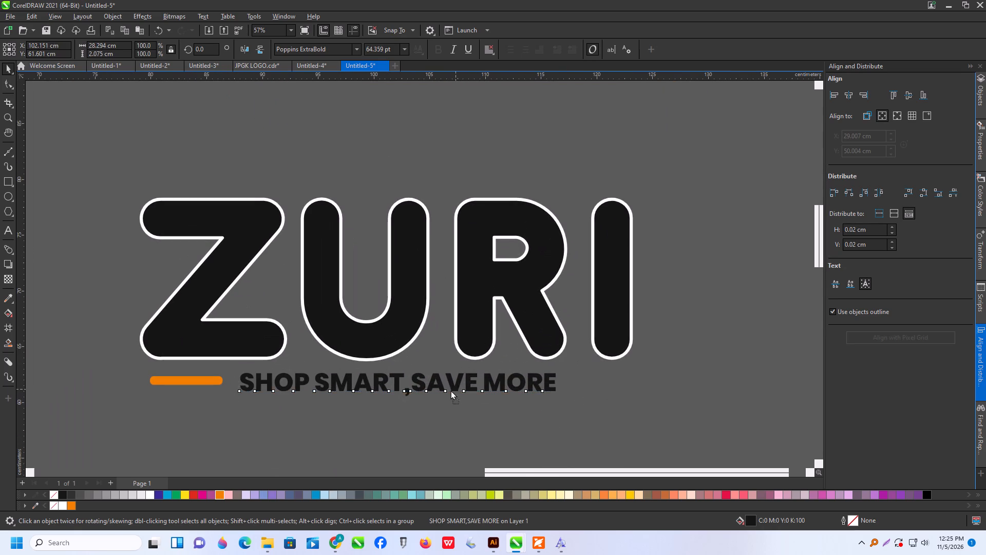
left_click_drag(450, 390, 442, 390)
Place a copy of the orange bar at the far end of the tagline, beneath the letter I.
left_click_drag(186, 384, 257, 405)
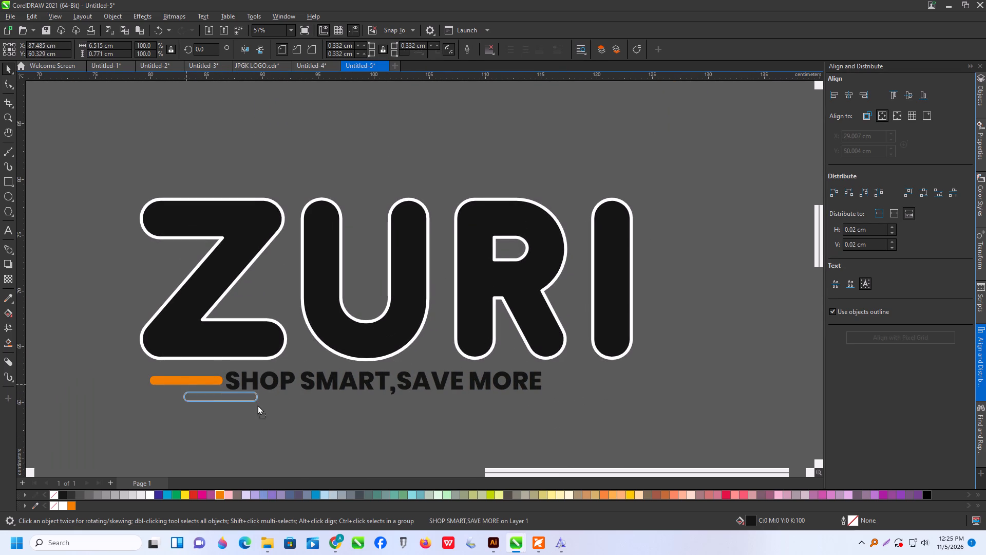
left_click_drag(257, 405, 590, 383)
right_click(590, 383)
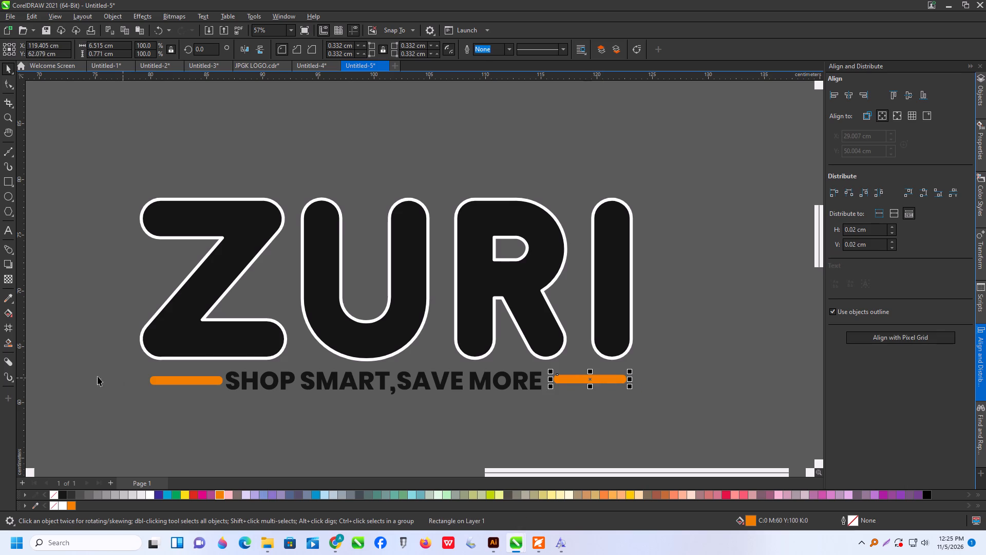
Align the vertical centers of the tagline and both orange bars, and position the three together directly beneath ZURI.
left_click_drag(69, 357, 726, 474)
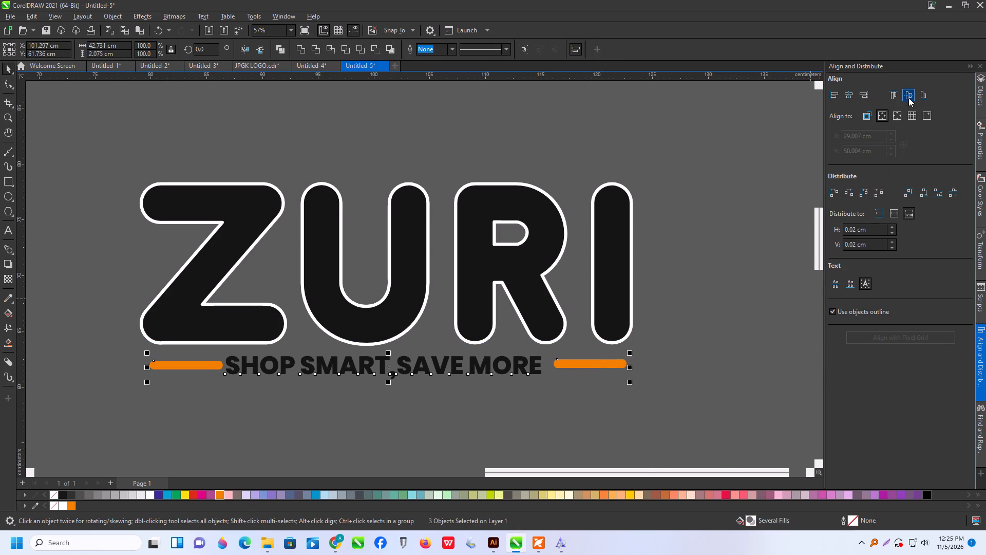
left_click(908, 98)
scroll(313, 388, "down", 9)
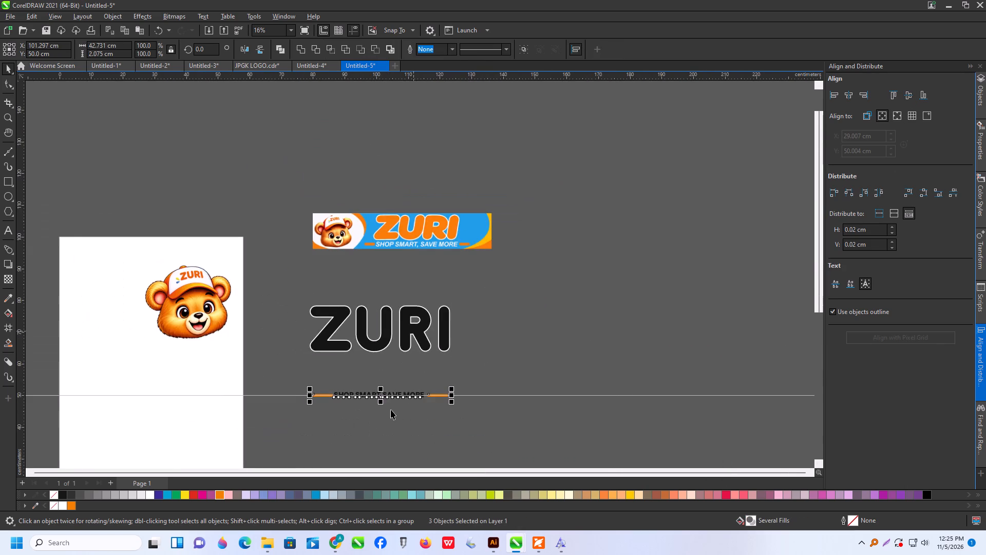
scroll(391, 410, "up", 3)
left_click_drag(390, 390, 402, 338)
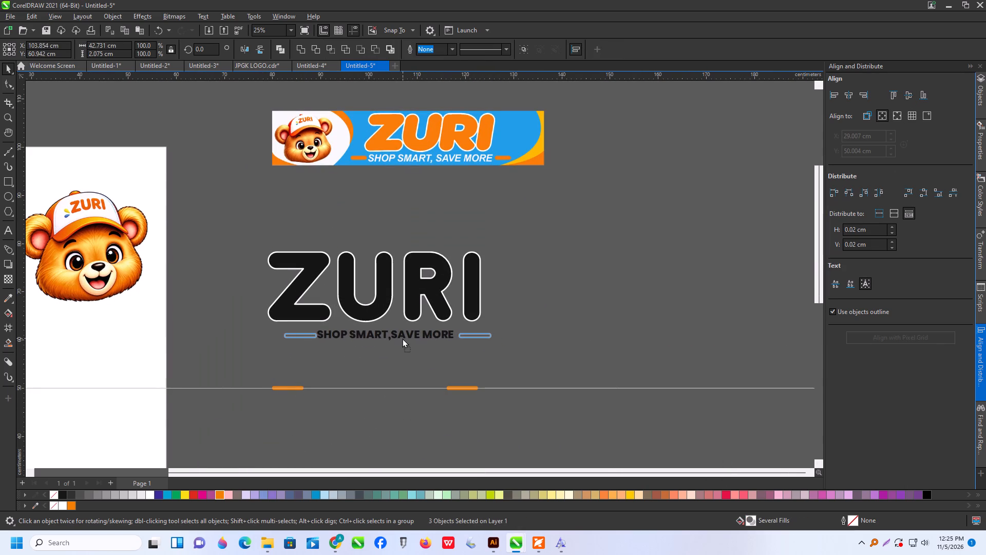
left_click_drag(402, 338, 399, 338)
left_click(413, 390)
Fill the SHOP SMART,SAVE MORE tagline with white.
left_click(400, 335)
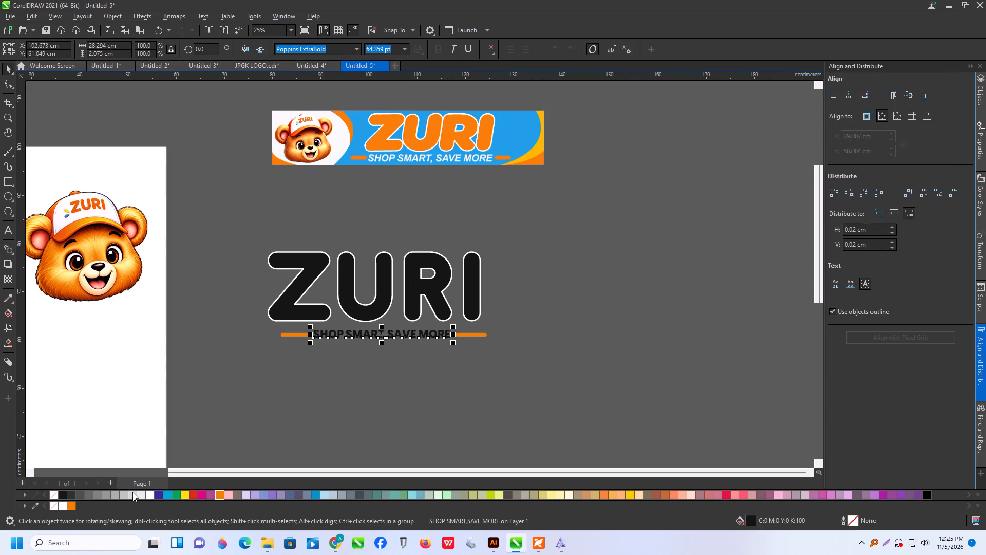
left_click(151, 492)
left_click(233, 427)
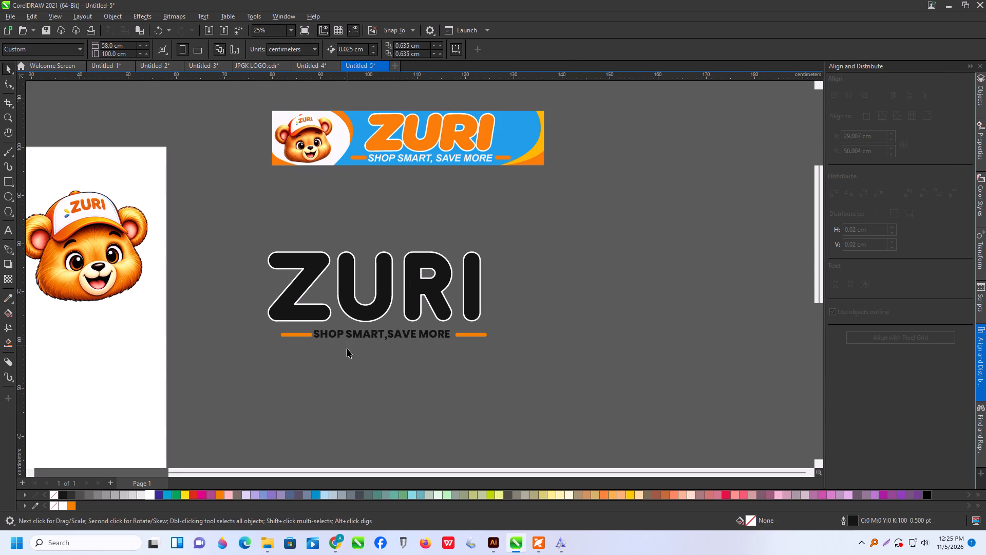
left_click(353, 332)
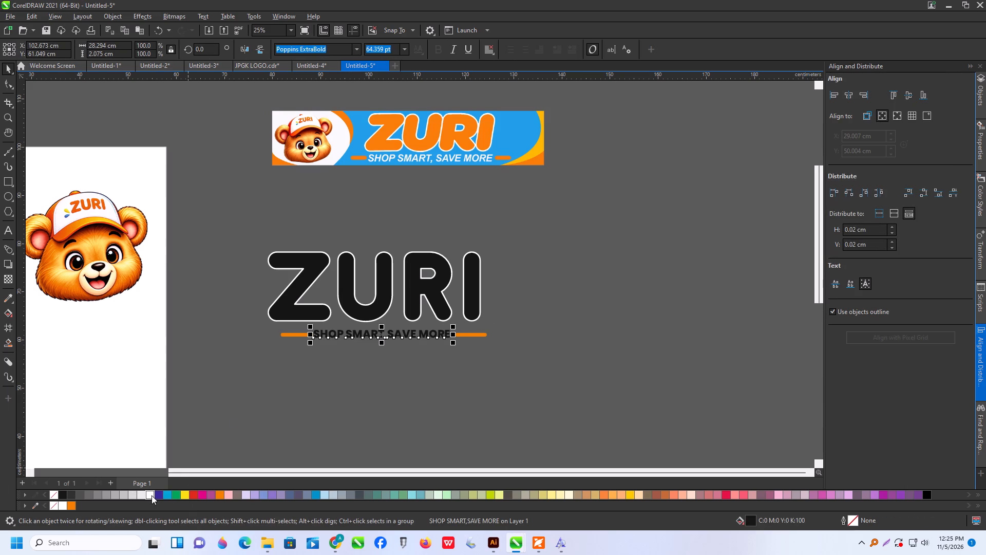
left_click(151, 495)
left_click(264, 427)
Fill the ZURI wordmark with the same orange as the bars, keeping its white outline.
left_click(371, 300)
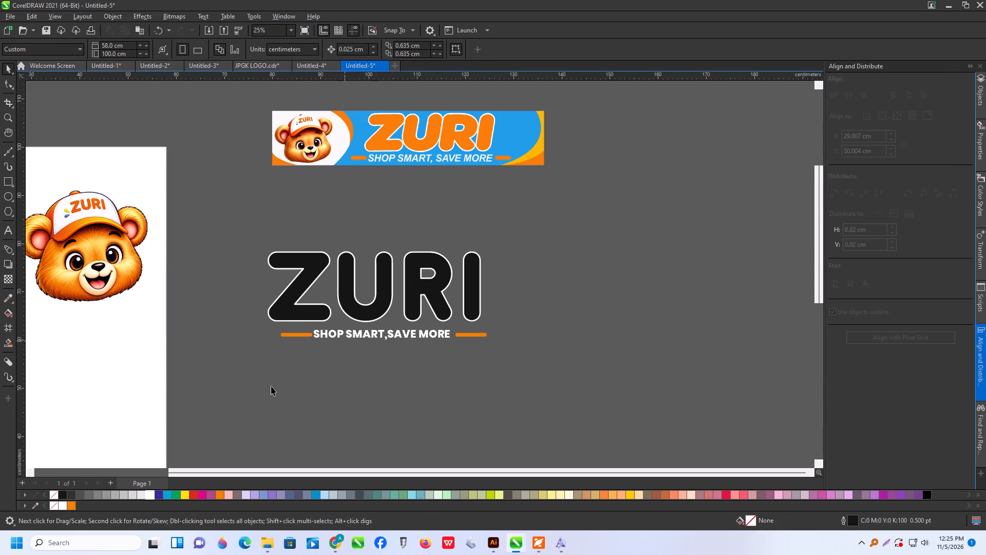
left_click(341, 294)
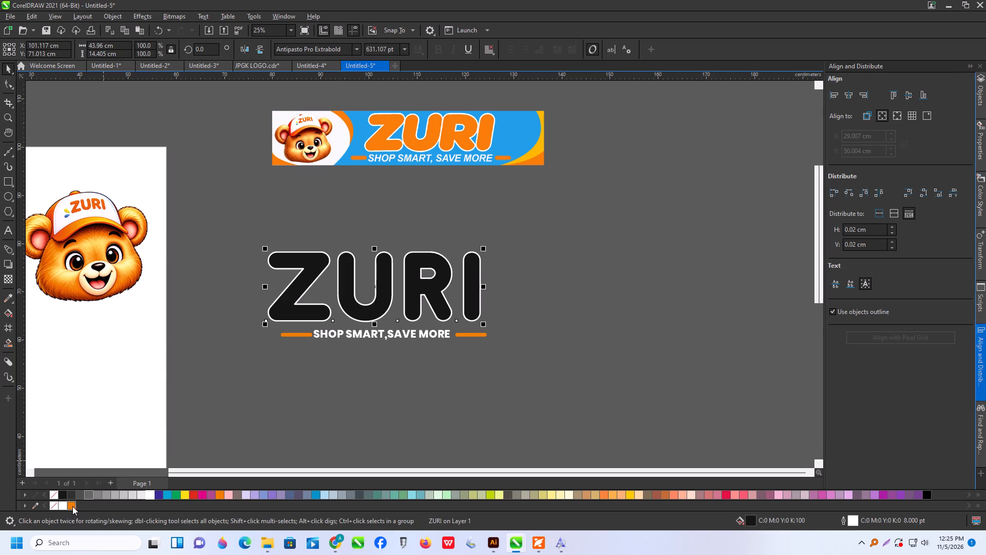
left_click(72, 506)
left_click(256, 299)
Group the ZURI wordmark, the tagline and both orange bars together.
left_click_drag(220, 232, 653, 377)
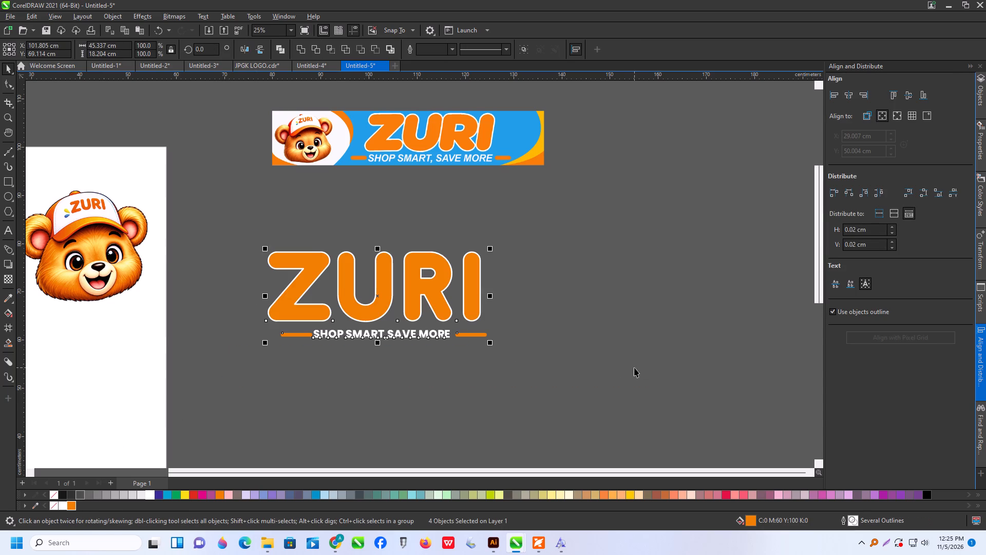
key("ctrl+g")
Delete the reference ZURI banner bitmap above the recreated logo.
scroll(400, 257, "down", 4, "ctrl")
left_click(395, 190)
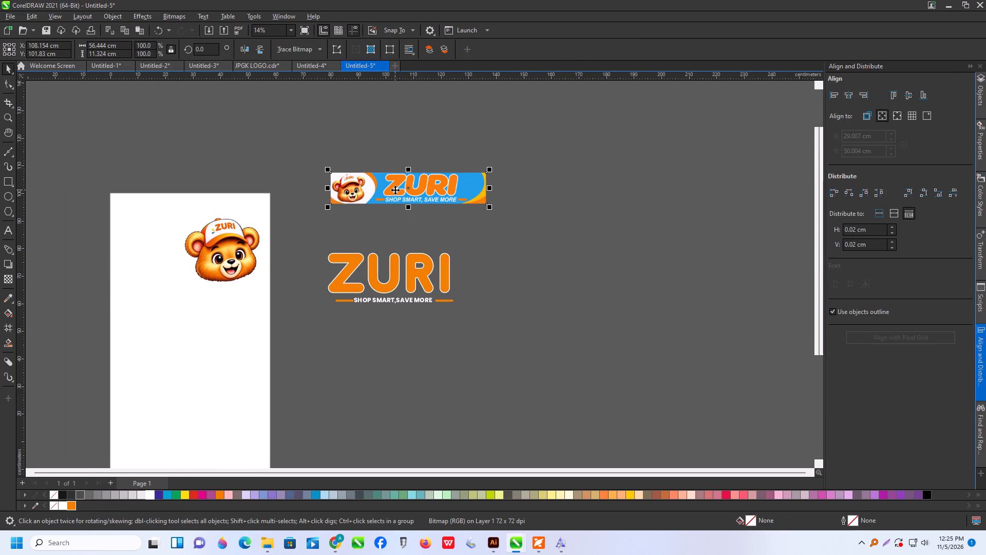
key("Delete")
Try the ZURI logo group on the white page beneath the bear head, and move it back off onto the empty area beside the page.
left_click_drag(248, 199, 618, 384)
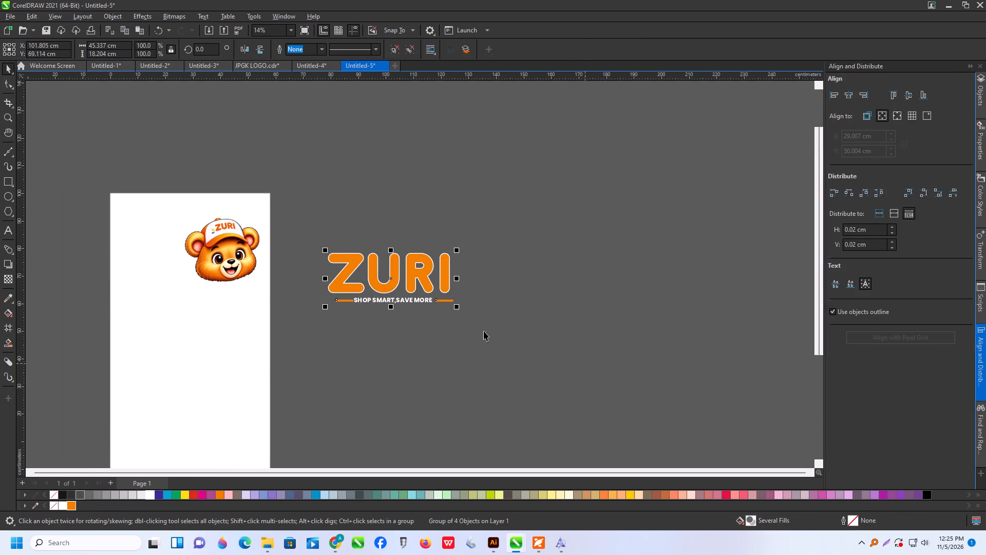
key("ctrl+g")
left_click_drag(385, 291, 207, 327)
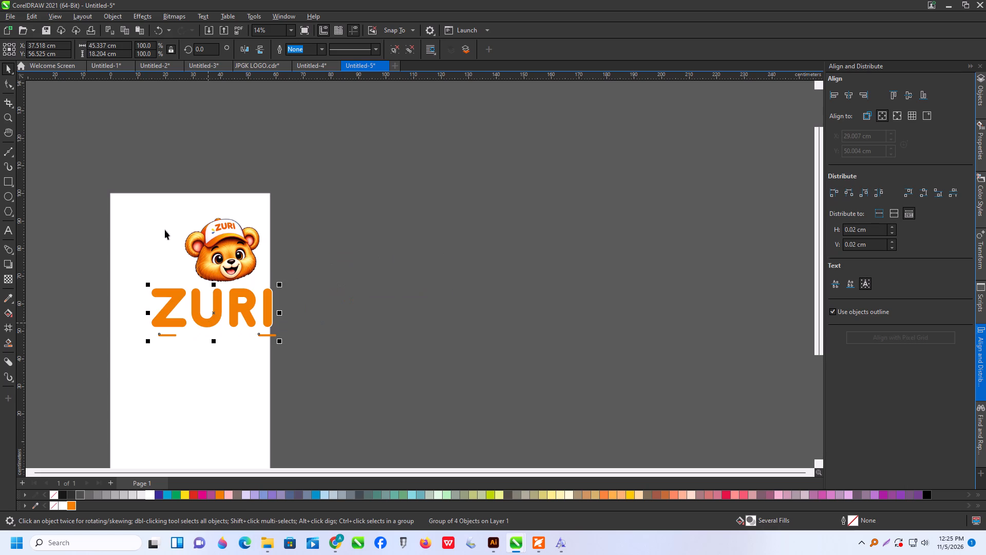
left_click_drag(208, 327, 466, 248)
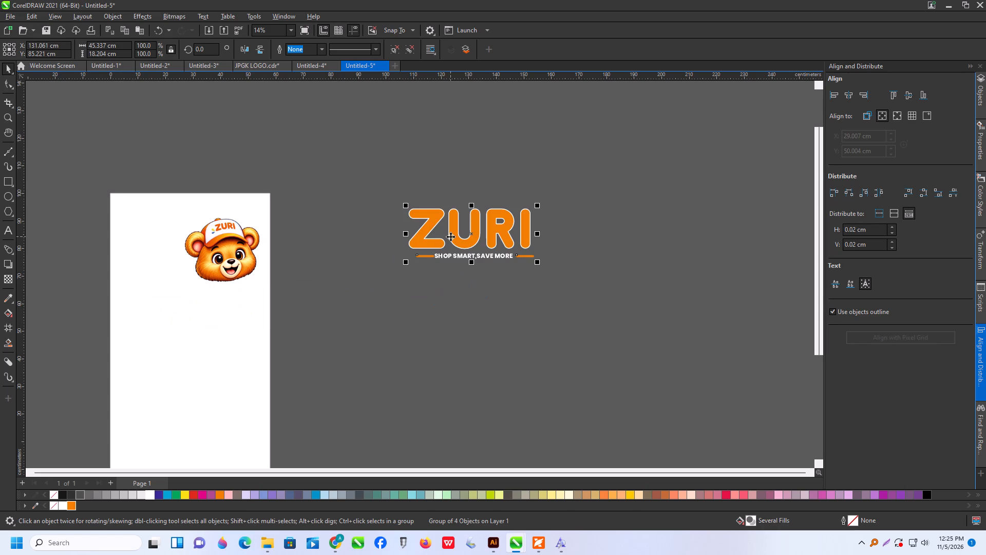
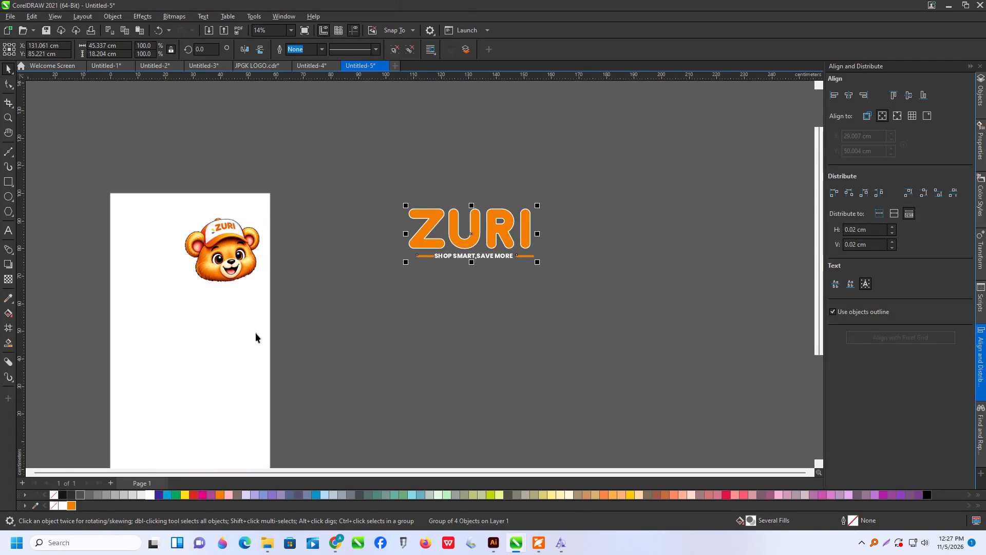
Move the bear head further across the page and scale it proportionally to 8 cm wide.
scroll(170, 253, "up", 3)
scroll(278, 267, "down", 4)
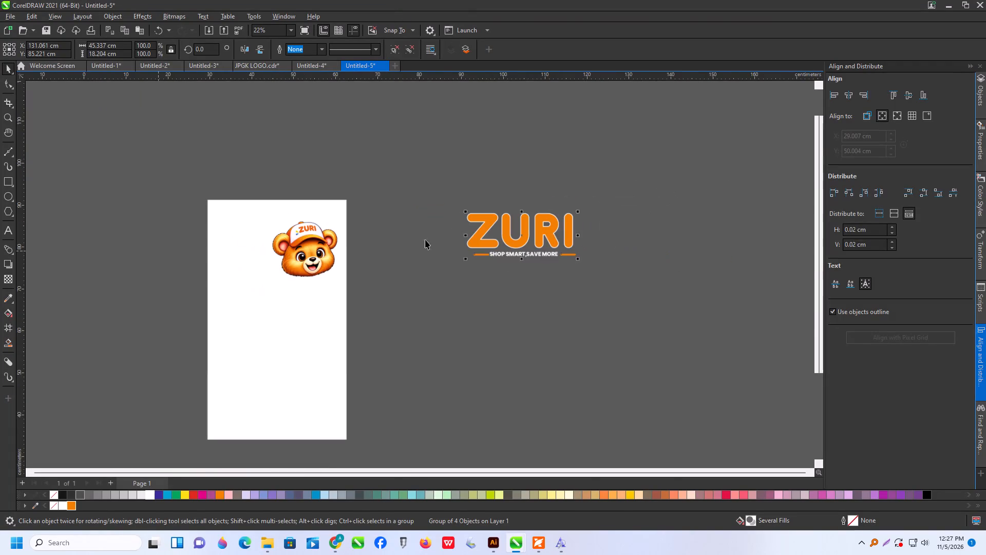
scroll(102, 240, "up", 3)
left_click_drag(371, 265, 290, 237)
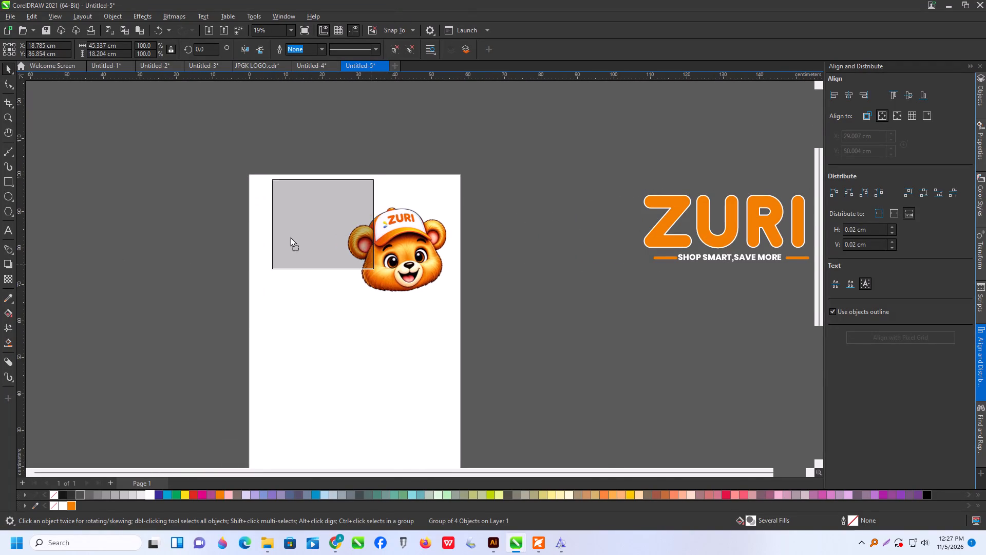
left_click_drag(290, 237, 285, 236)
left_click_drag(123, 46, 0, 54)
key("8")
key("Return")
Place the bear head in the page's upper-left corner, aligned to the left and top page edges.
scroll(173, 139, "up", 2)
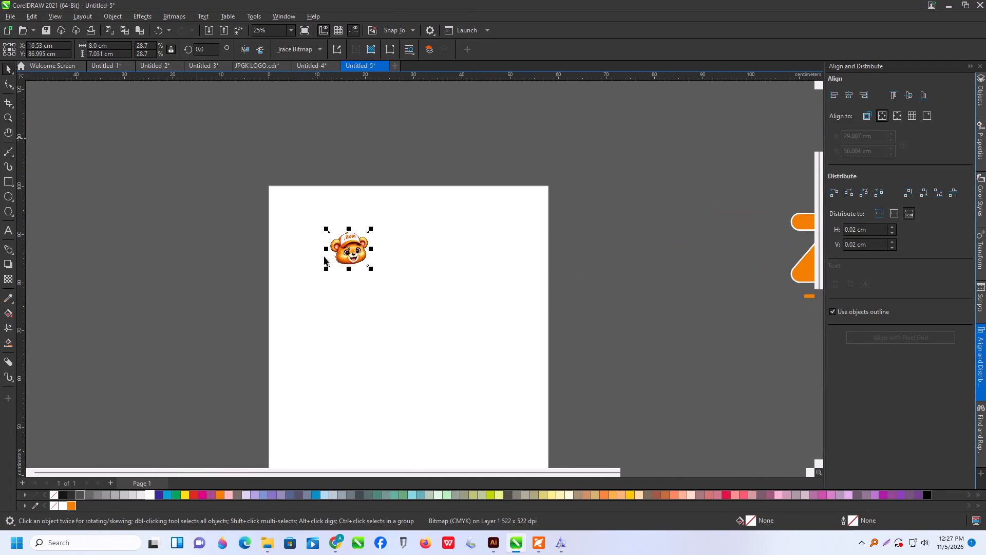
left_click_drag(355, 256, 294, 210)
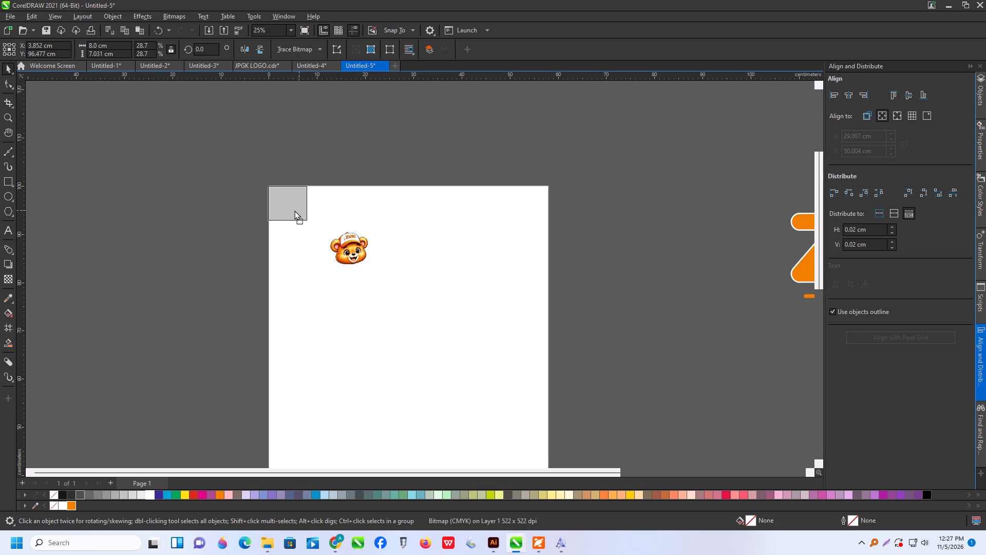
left_click_drag(294, 210, 294, 210)
left_click(837, 94)
left_click(898, 95)
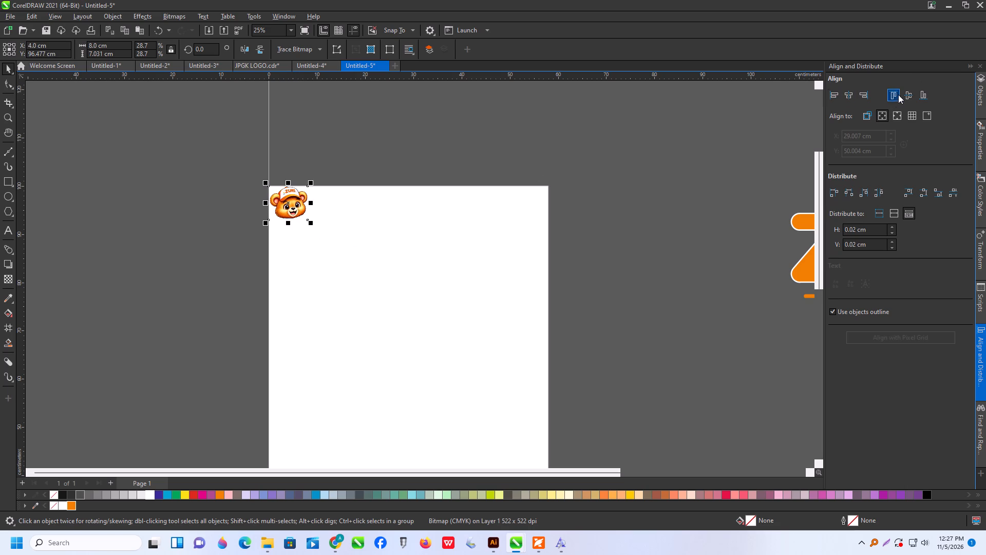
Copy the bear head beside the original and repeat the duplicate until seven heads span the page width.
scroll(278, 212, "up", 2)
left_click_drag(304, 193, 355, 196)
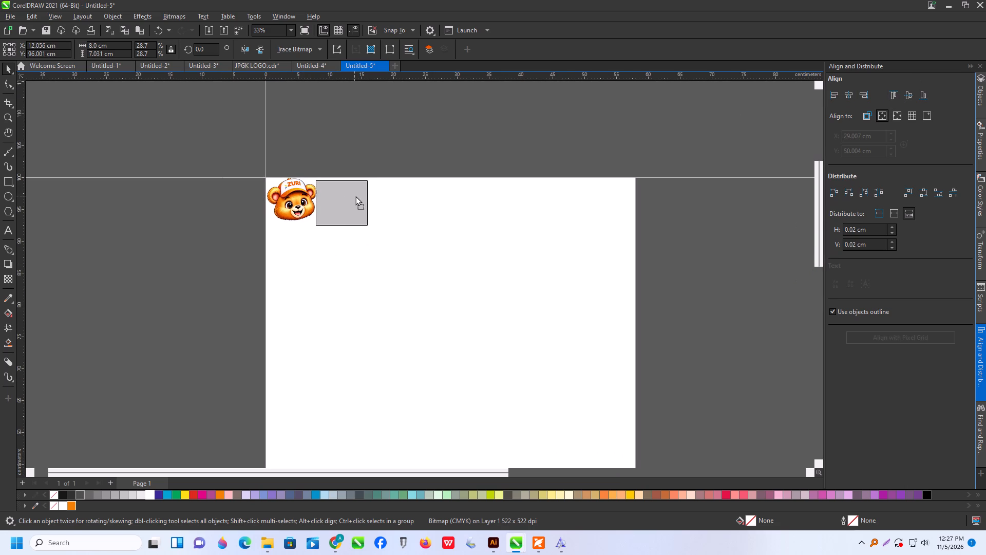
left_click_drag(355, 196, 355, 196)
right_click(355, 196)
scroll(177, 205, "down", 4)
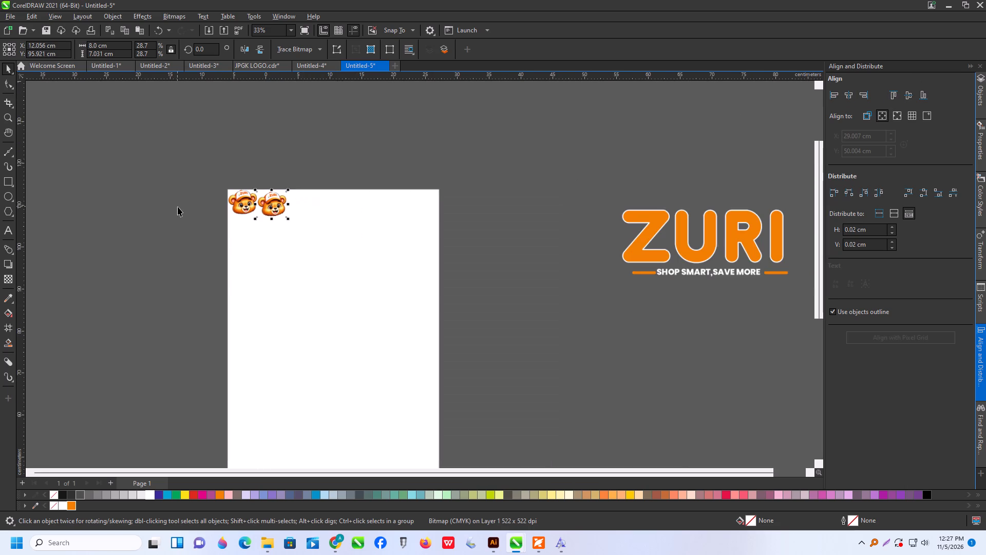
key("ctrl+d")
key("ctrl+d")
key("ctrl+d")
key("ctrl+d")
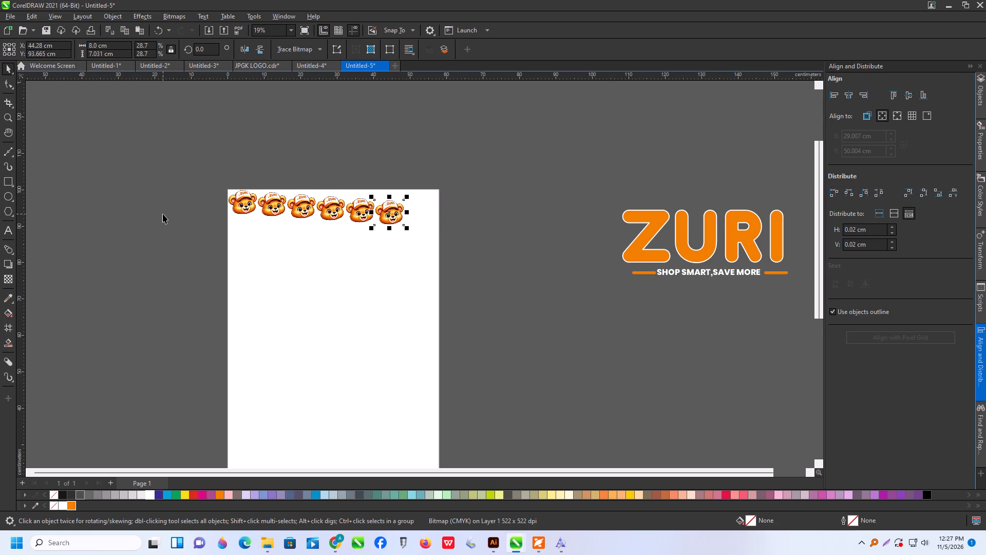
key("ctrl+d")
Align the seven bear heads along their tops and group them as one row.
left_click_drag(131, 174, 552, 311)
key("t")
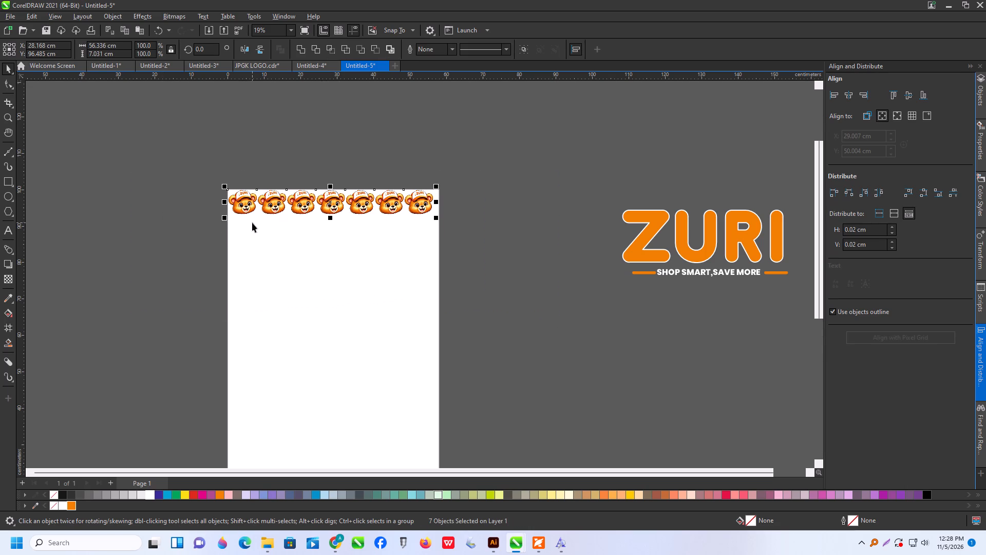
key("ctrl+g")
Copy the bear row just beneath itself and repeat the duplicate until fourteen rows reach the page bottom.
scroll(299, 213, "up", 2)
left_click_drag(343, 196, 343, 217)
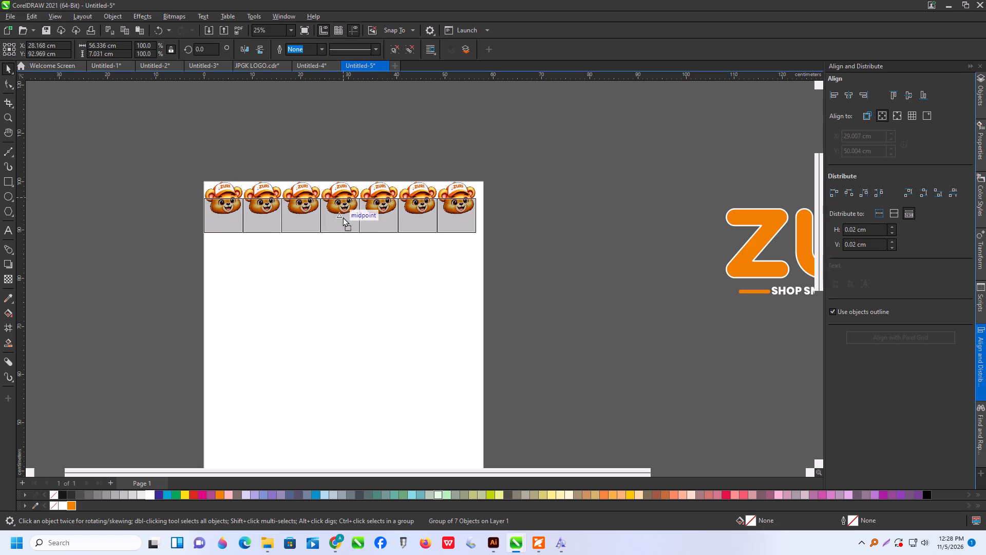
left_click_drag(343, 217, 343, 233)
right_click(343, 232)
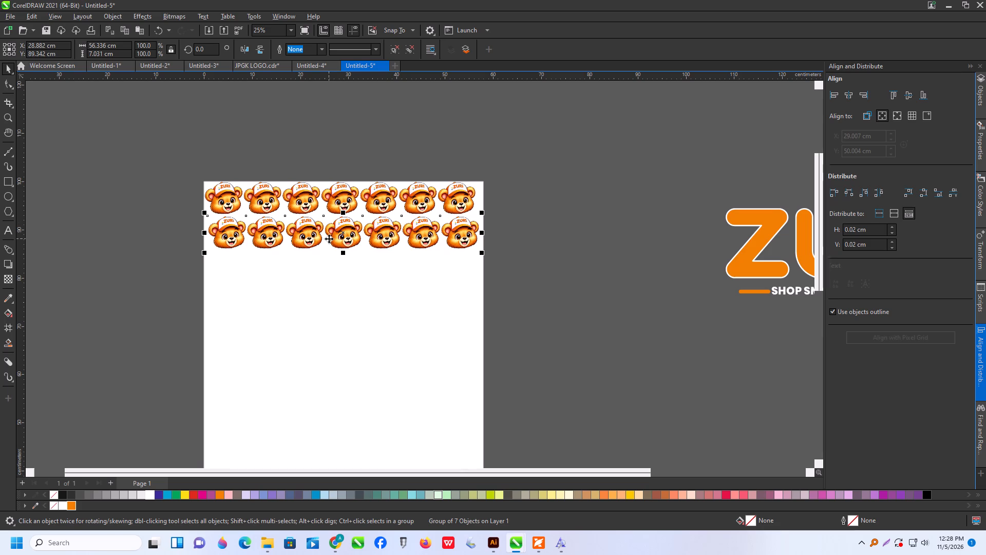
key("ctrl+d")
key("ctrl+d")
key("ctrl+d")
key("ctrl+d")
key("ctrl+d")
key("ctrl+d")
key("ctrl+d")
key("ctrl+d")
key("ctrl+d")
key("ctrl+d")
key("ctrl+d")
key("ctrl+d")
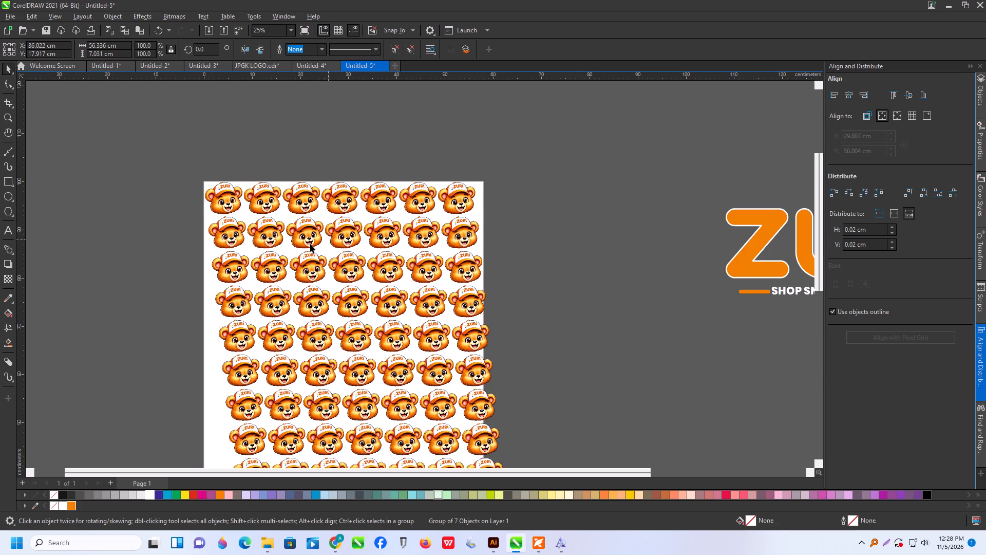
scroll(299, 251, "down", 9)
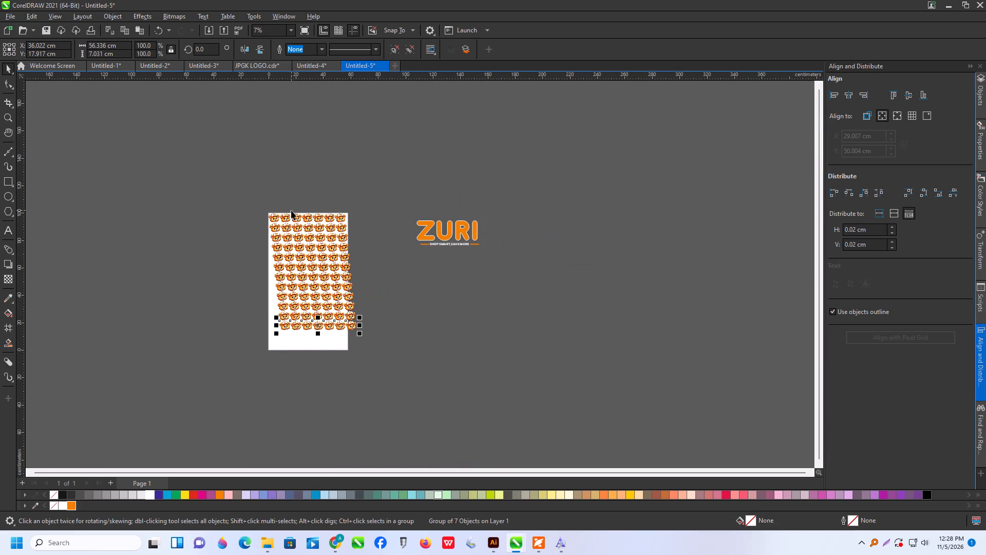
key("ctrl+d")
key("ctrl+d")
Centre-align all fourteen bear rows so the heads form straight vertical columns.
left_click_drag(224, 184, 389, 403)
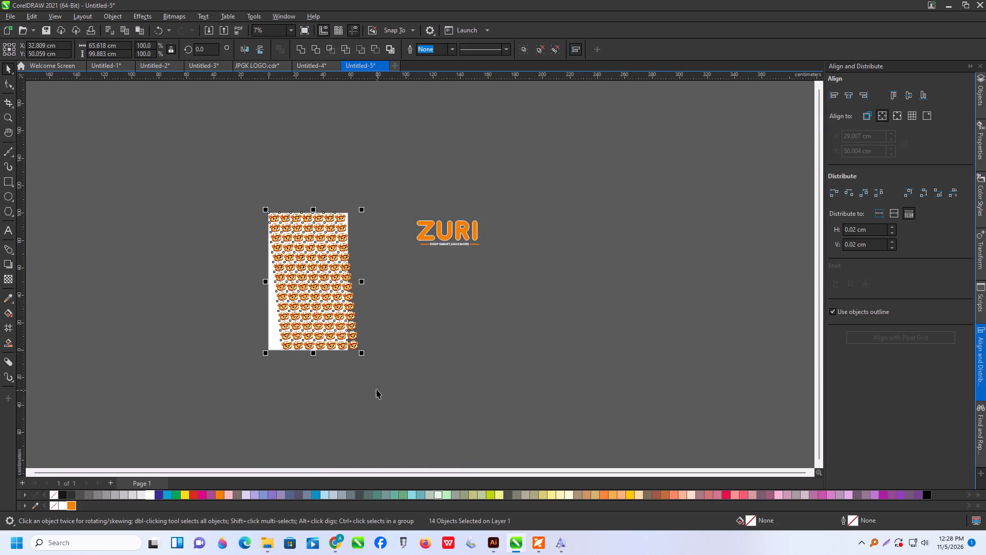
key("c")
Enlarge the bear grid proportionally from its lower-right corner to about 57.5 cm wide by 102 cm high, and deselect it.
scroll(270, 331, "up", 7)
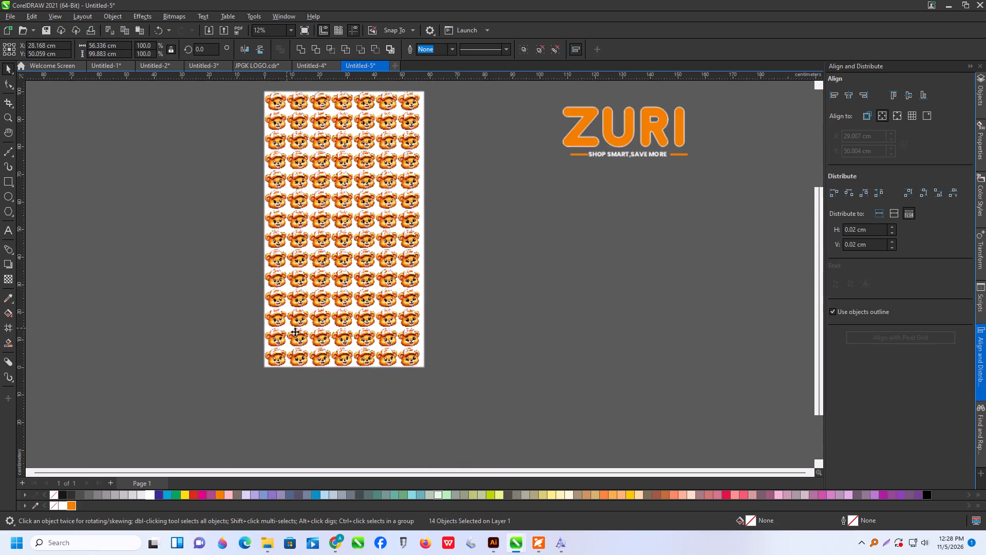
scroll(295, 331, "up", 5)
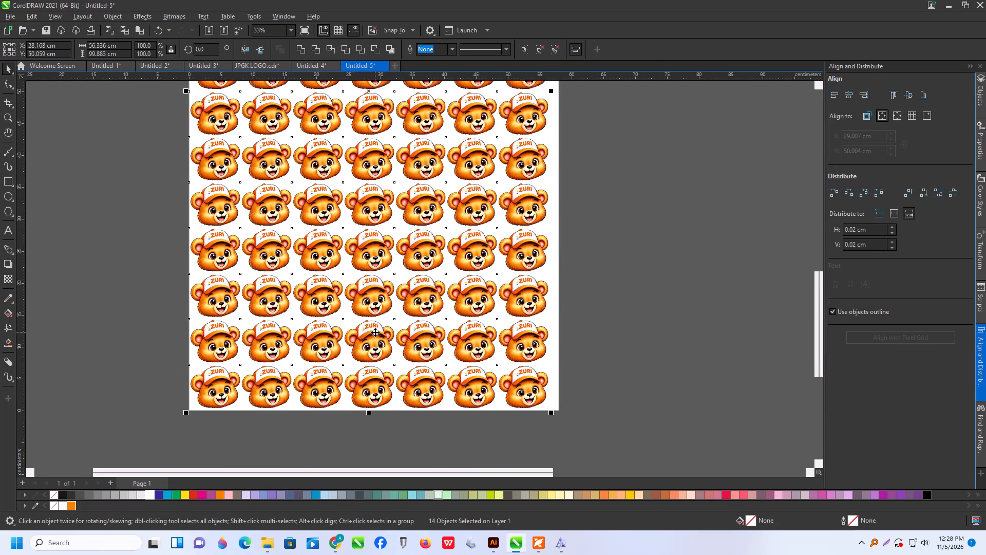
scroll(375, 332, "down", 2)
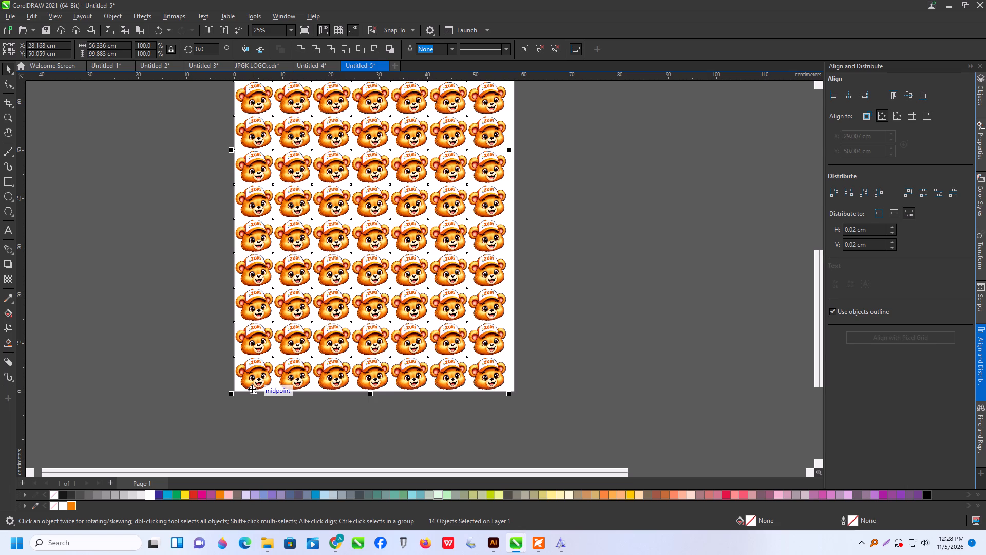
scroll(192, 387, "down", 4)
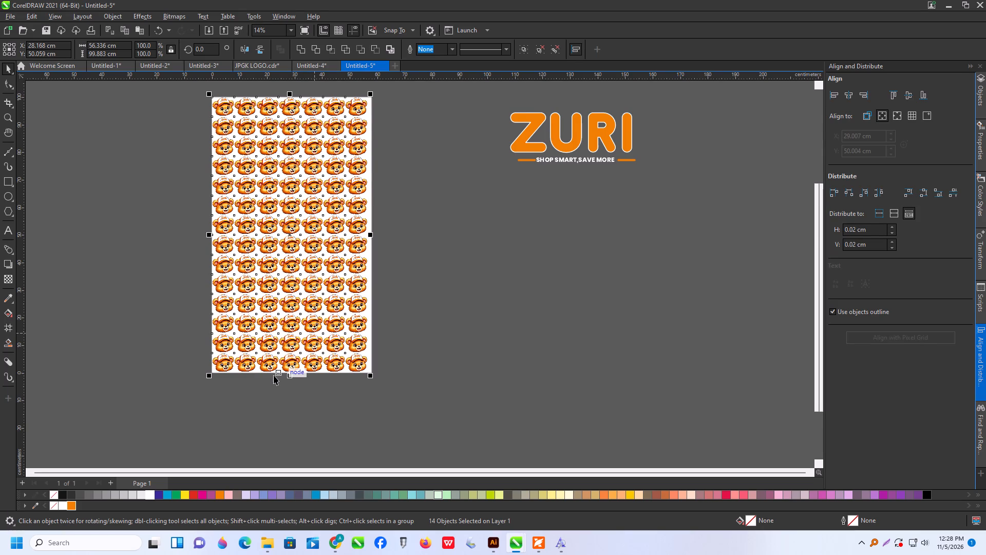
scroll(273, 379, "up", 1)
scroll(205, 368, "up", 4)
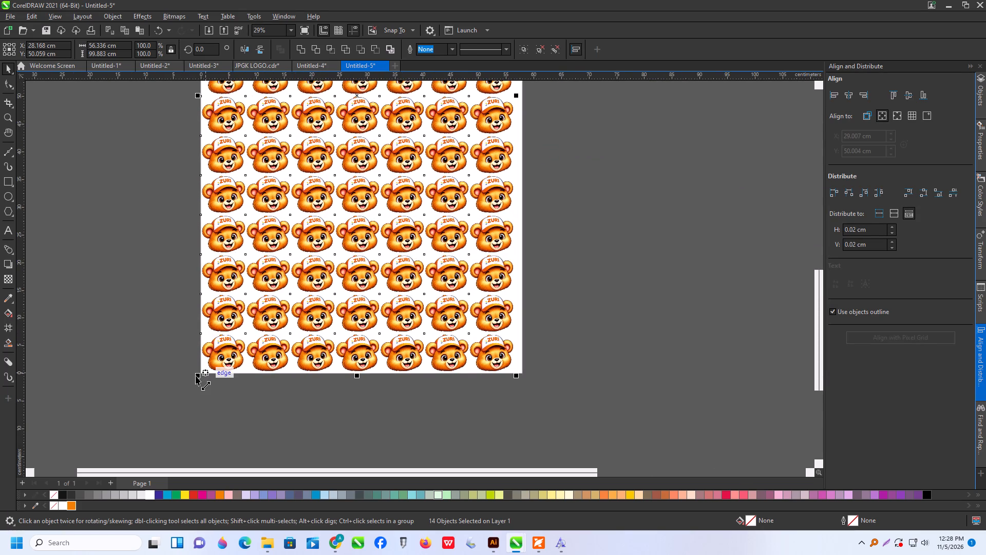
left_click(196, 376)
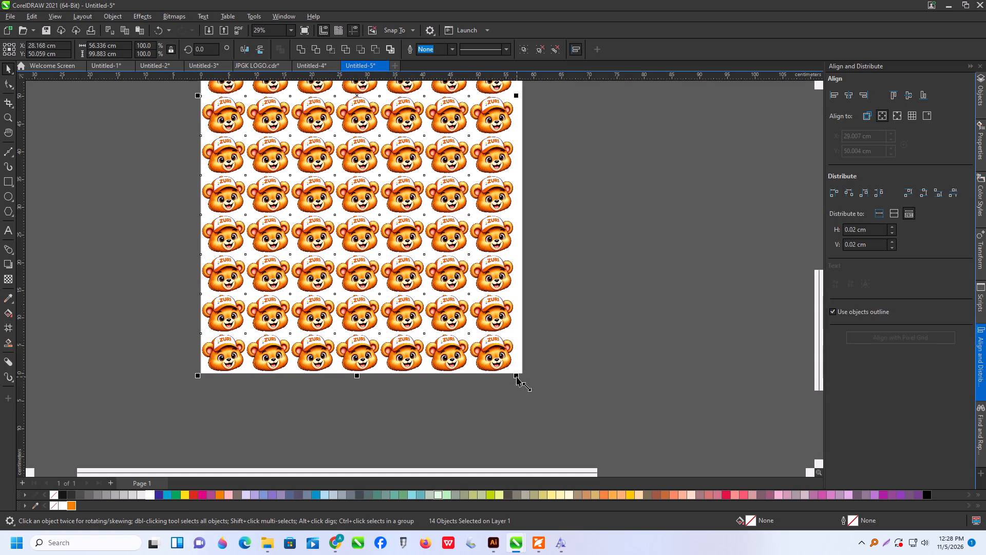
left_click_drag(517, 377, 523, 389)
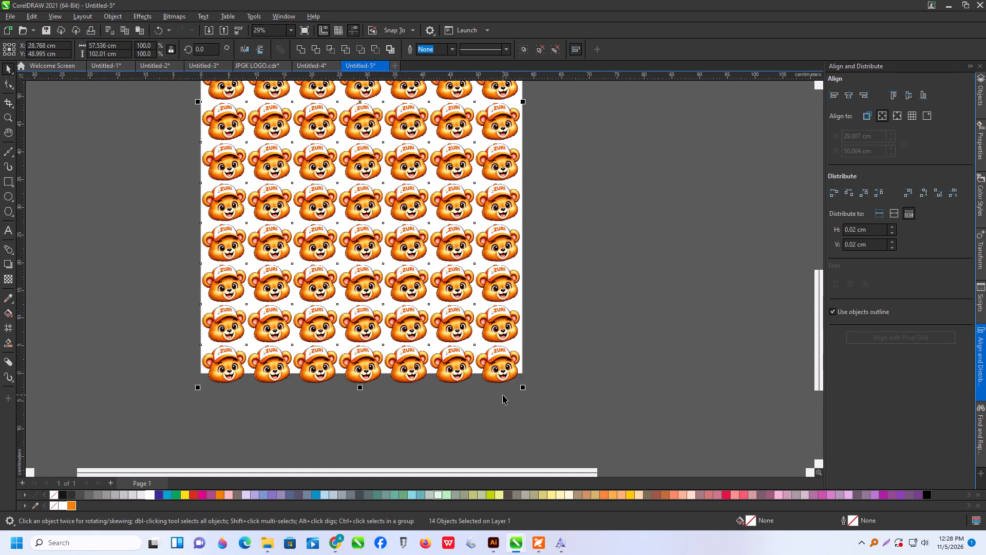
scroll(503, 395, "down", 2)
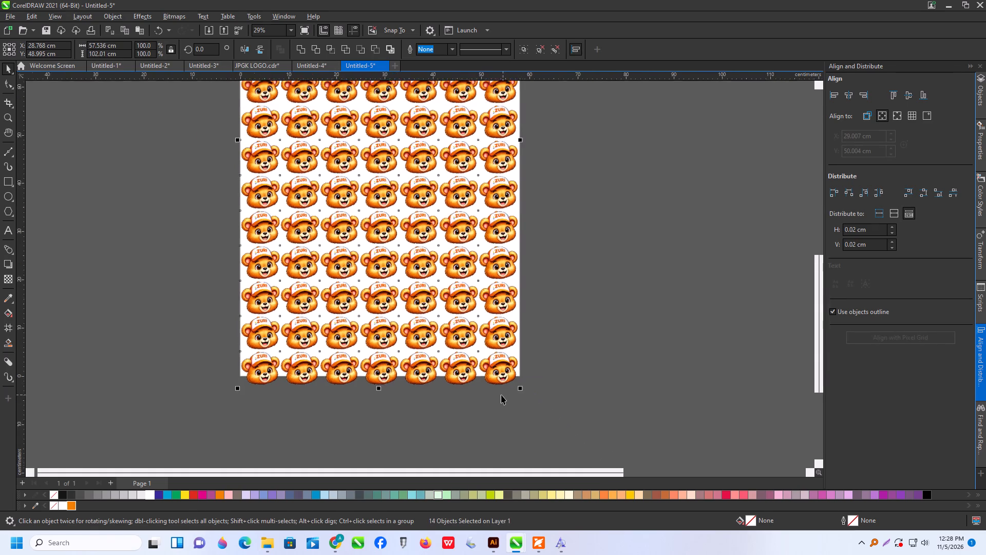
scroll(501, 395, "down", 3)
scroll(309, 293, "down", 1)
left_click(265, 293)
Copy the lowest nine bear rows straight down to continue the pattern below the page.
scroll(390, 380, "up", 2)
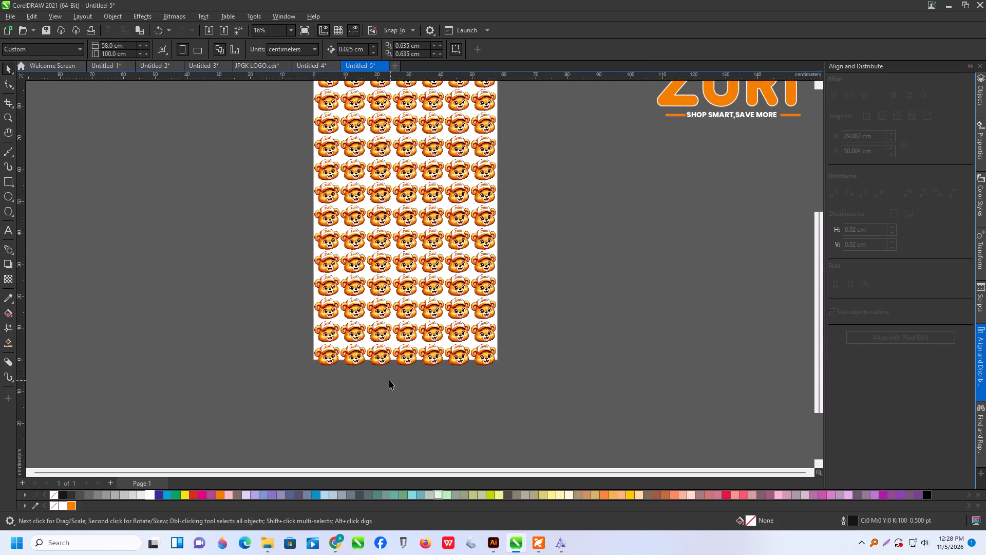
scroll(294, 358, "down", 2)
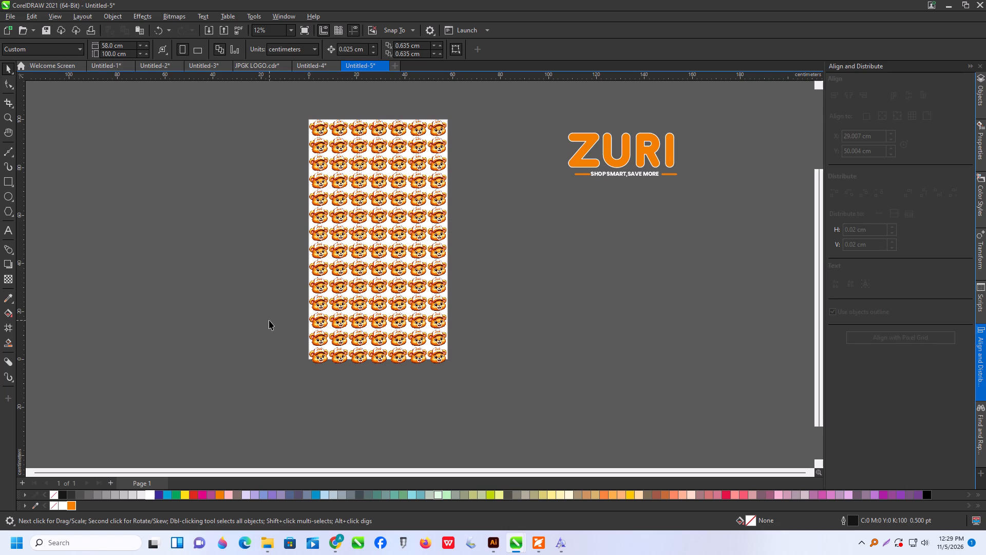
left_click_drag(280, 283, 622, 403)
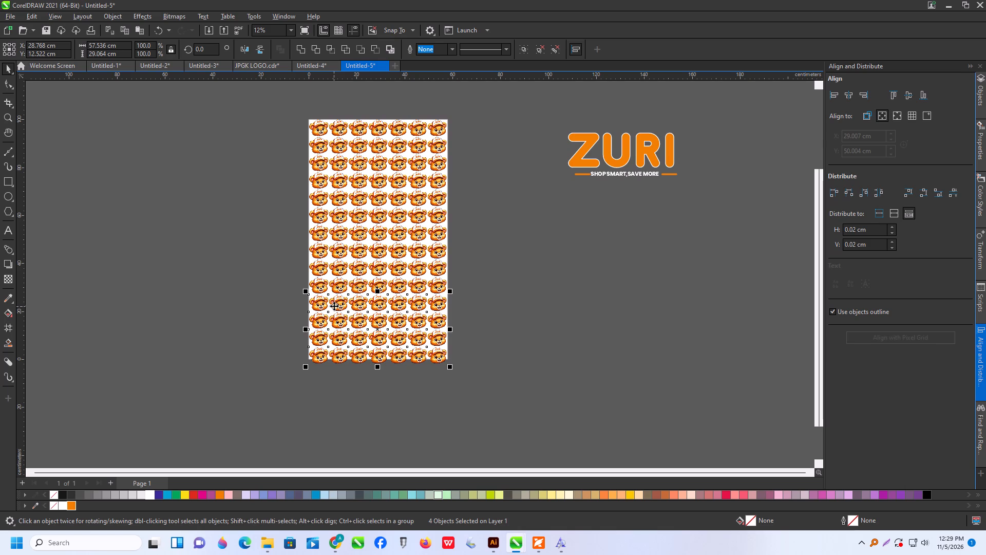
left_click_drag(231, 240, 572, 417)
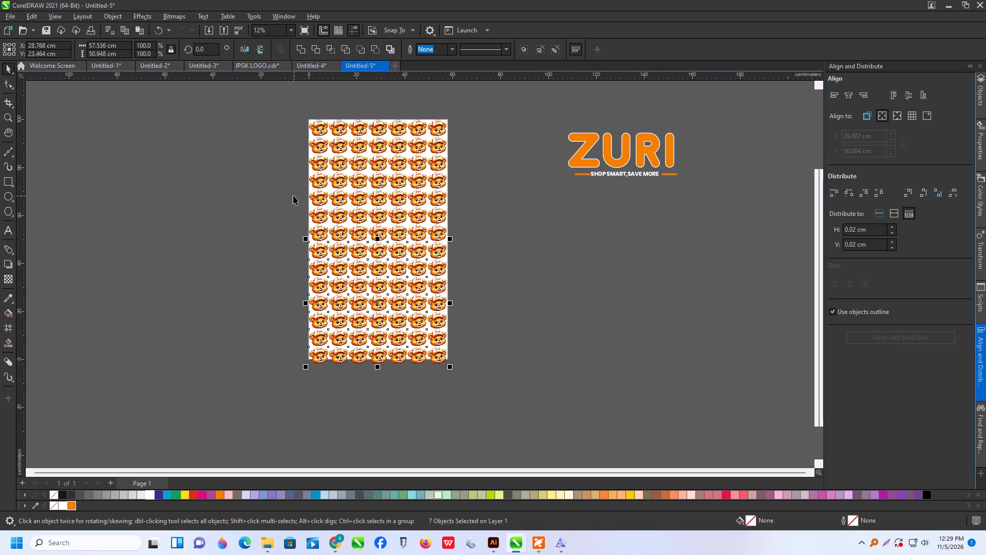
left_click_drag(295, 199, 543, 412)
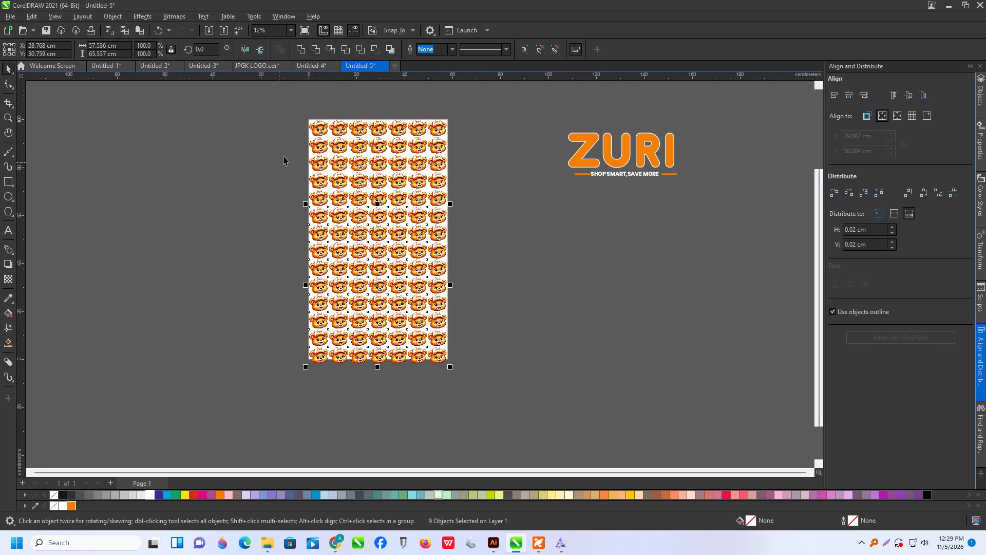
scroll(313, 177, "down", 4)
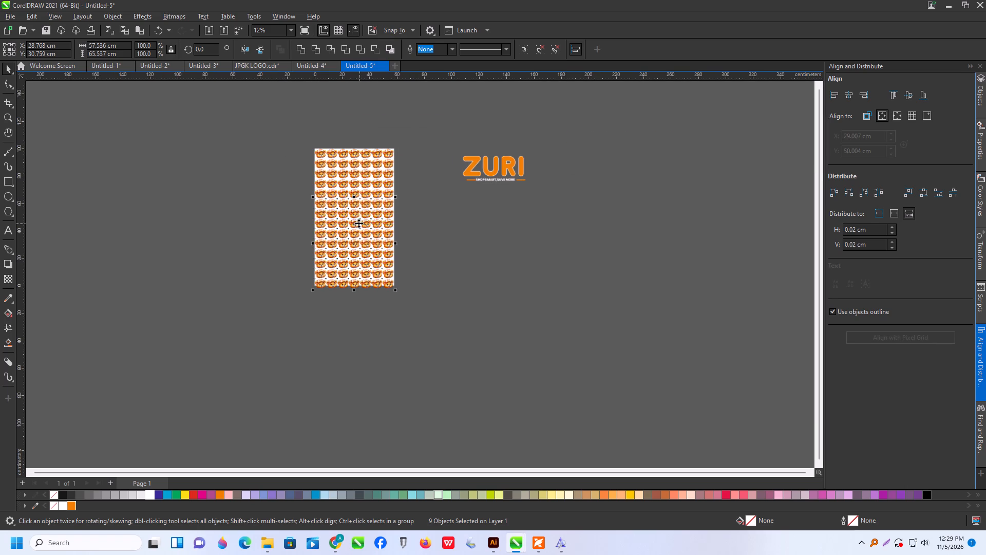
left_click_drag(356, 222, 354, 319)
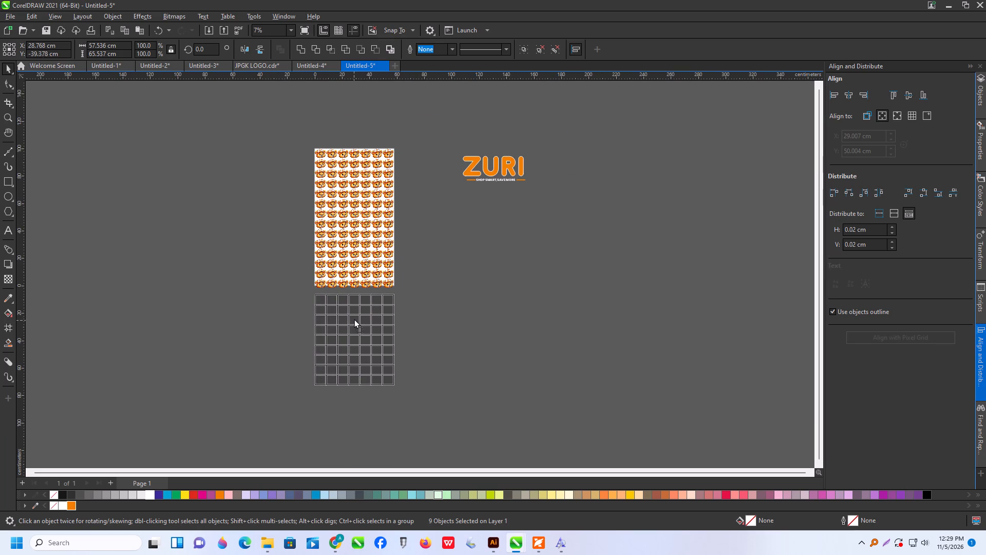
left_click_drag(354, 319, 352, 315)
right_click(352, 315, "shift")
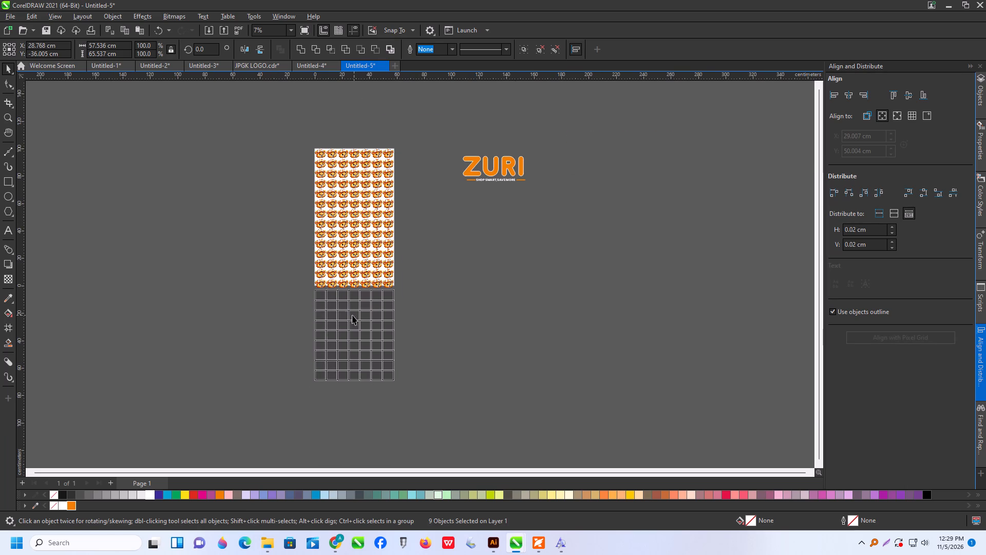
Align all twenty-three bear rows to the left page edge and deselect them.
scroll(346, 322, "up", 1)
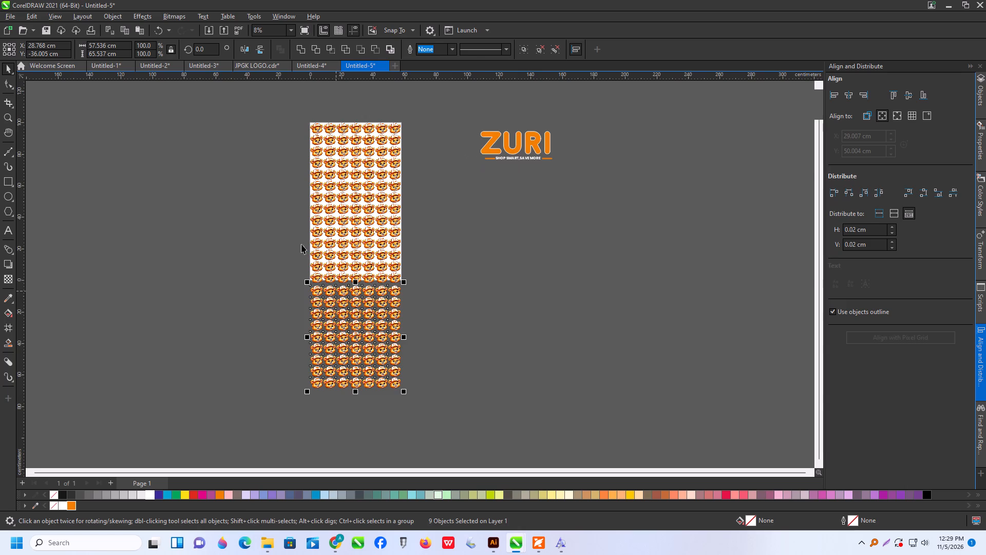
scroll(302, 244, "down", 2)
left_click_drag(285, 114, 428, 397)
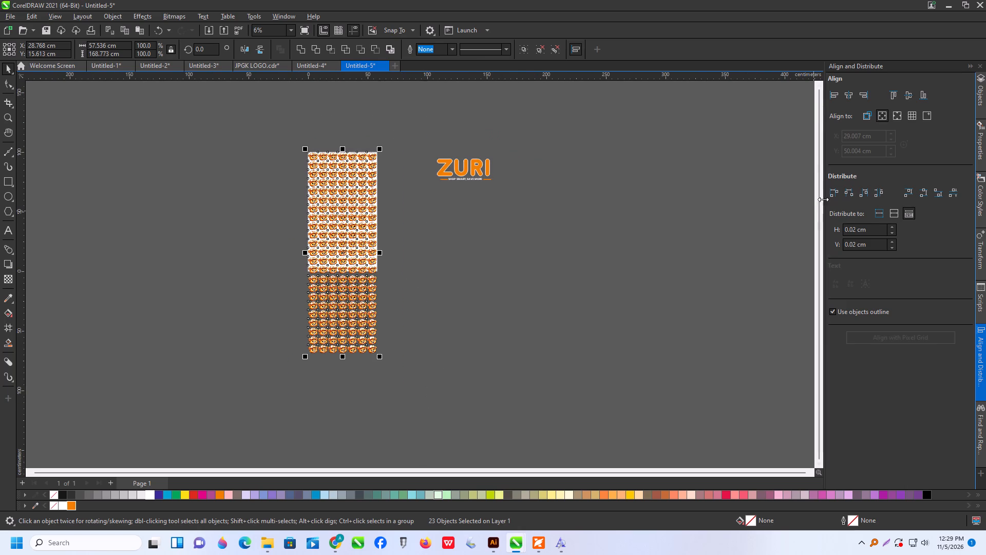
left_click(833, 98)
left_click_drag(482, 229, 476, 234)
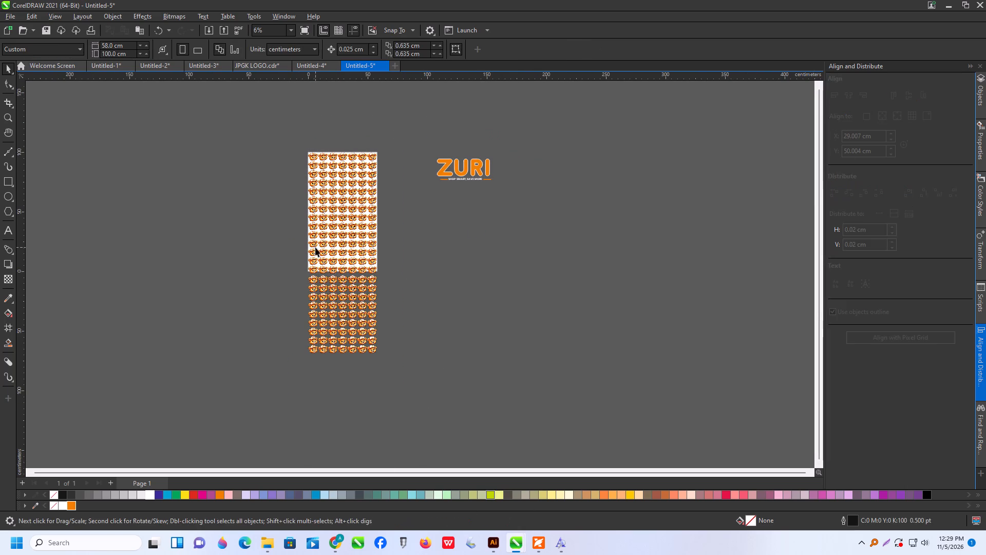
Nudge the nine bear rows below the page up about 1.1 cm to close the gap to the rows above.
left_click(346, 246)
left_click_drag(285, 129, 422, 449)
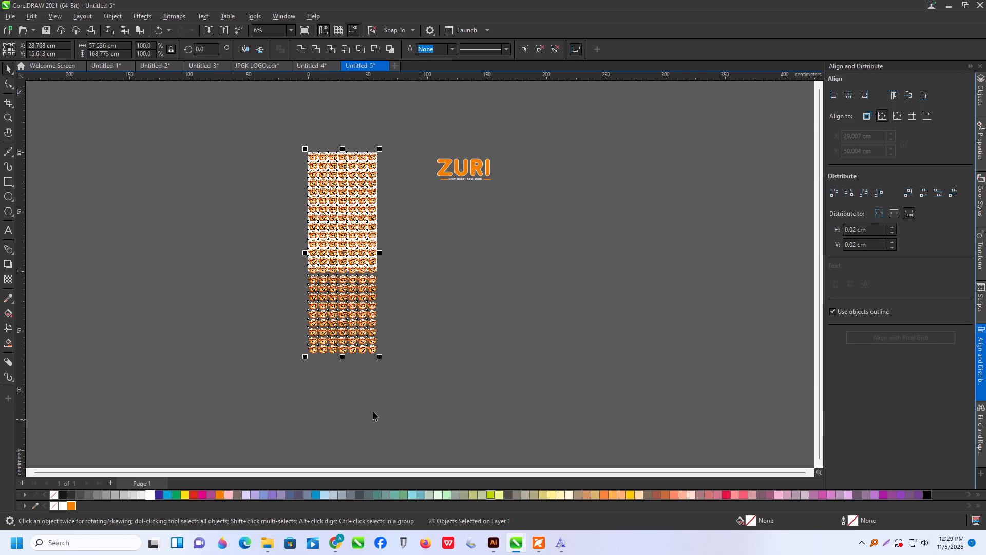
scroll(351, 412, "up", 2)
left_click(244, 260)
scroll(256, 231, "up", 2)
left_click_drag(256, 228, 593, 470)
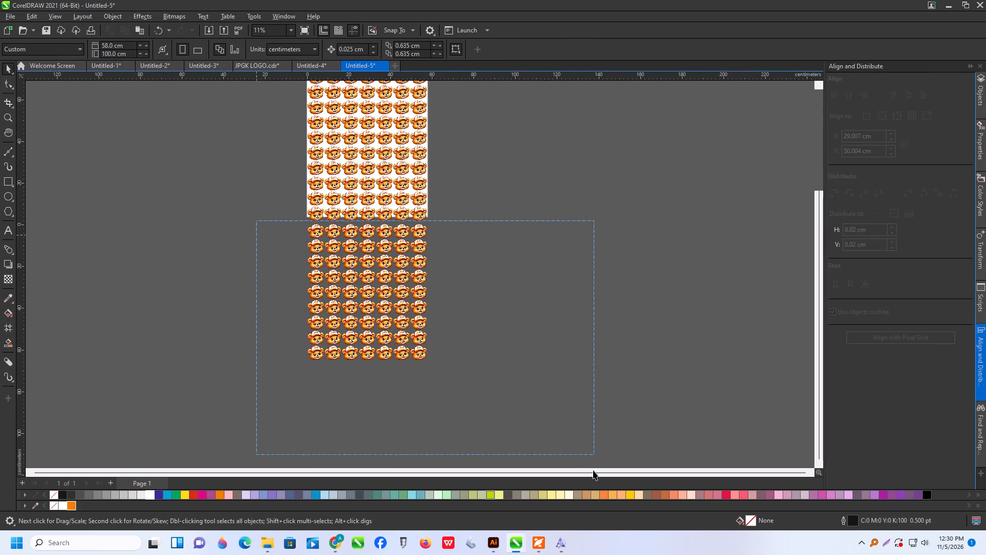
left_click_drag(593, 470, 590, 464)
scroll(423, 277, "up", 5)
key("Up")
key("Up")
key("Up")
key("Up")
key("Up")
key("Up")
key("Up")
key("Up")
key("Up")
key("Up")
key("Up")
key("Up")
key("Up")
key("Up")
key("Up")
key("Up")
key("Up")
key("Up")
key("Up")
key("Up")
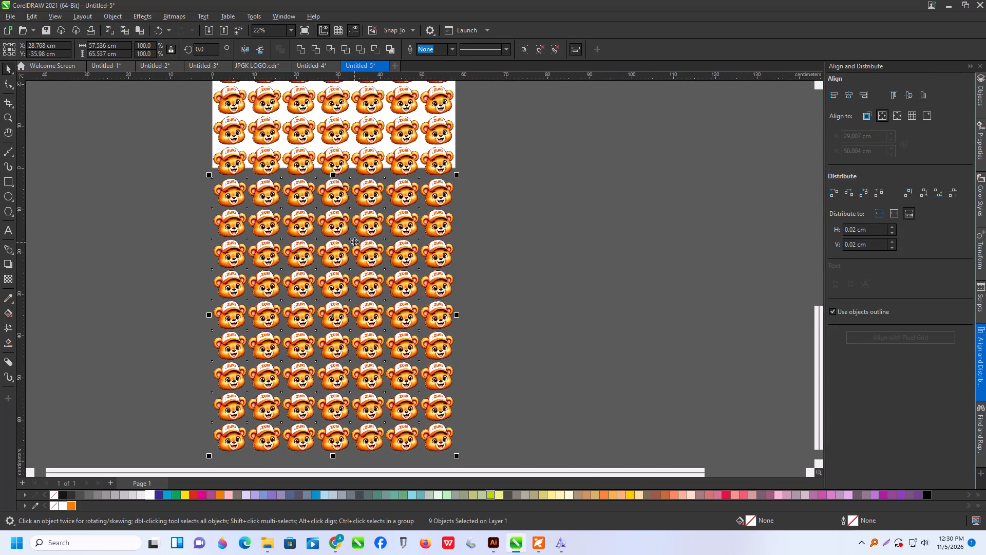
Align all twenty-three bear rows to the left page edge.
scroll(354, 242, "down", 9)
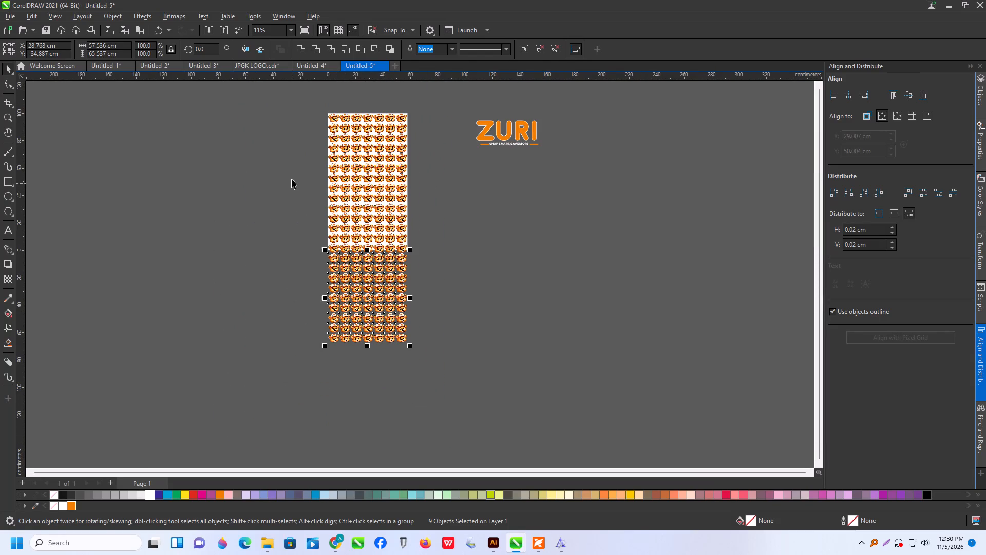
left_click_drag(294, 110, 436, 387)
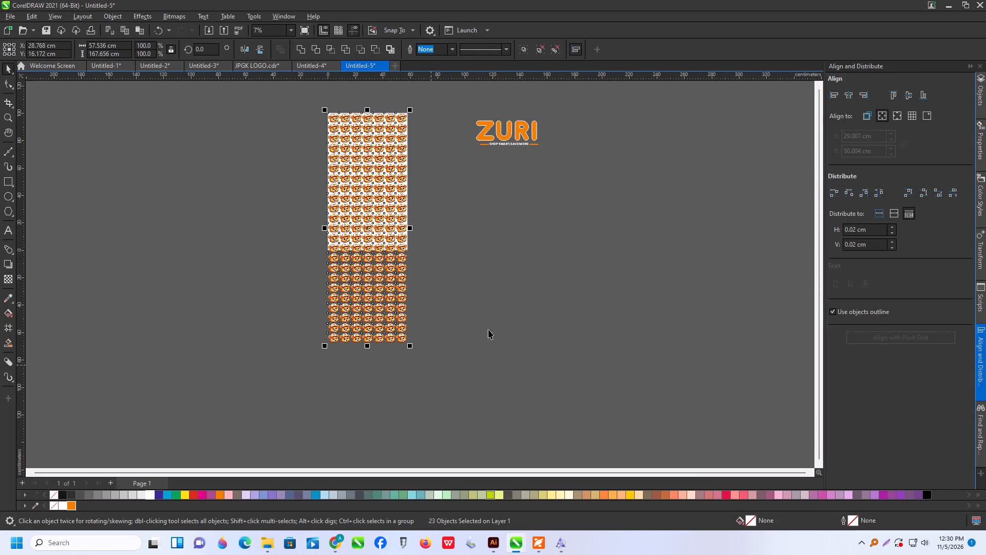
left_click(833, 92)
Move the grouped ZURI logo and tagline from beside the page to below the bear grid.
scroll(437, 243, "down", 1)
left_click_drag(432, 103, 731, 242)
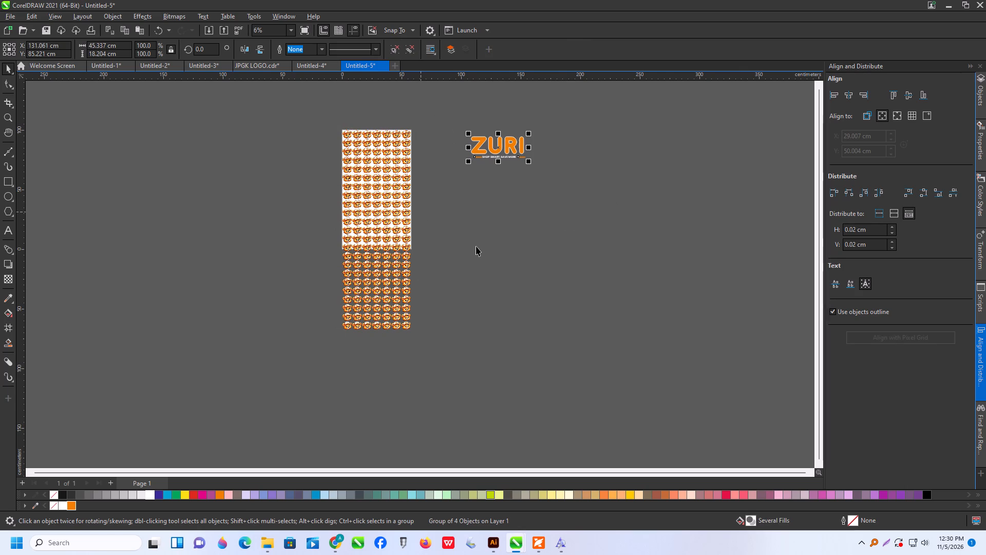
scroll(478, 250, "down", 4)
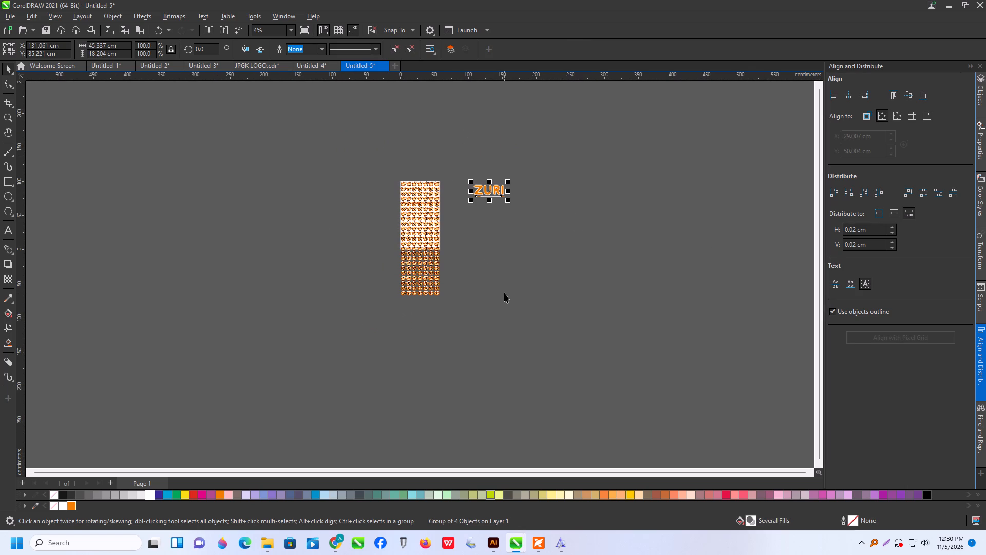
key("ctrl+g")
scroll(488, 205, "up", 1)
left_click_drag(489, 190, 411, 325)
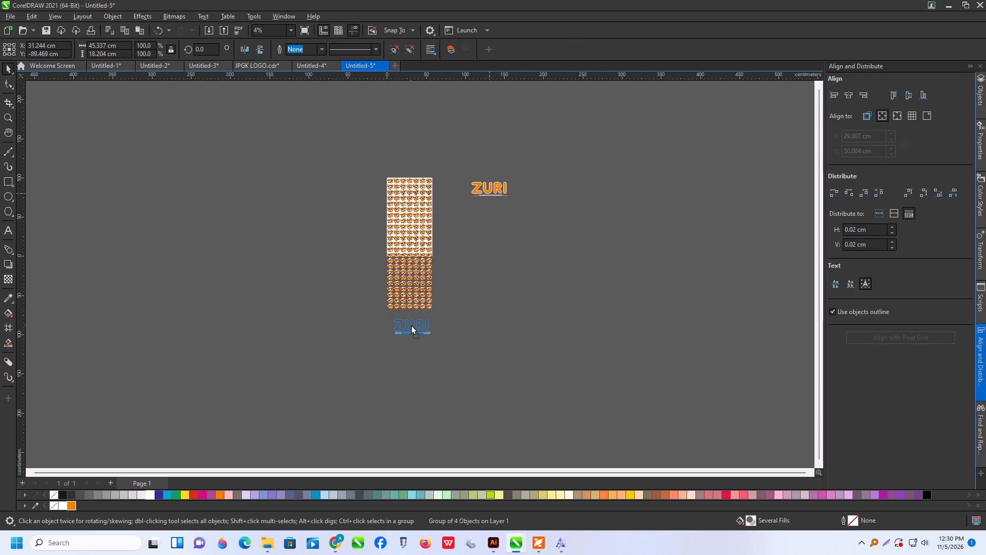
left_click_drag(411, 325, 408, 320)
Scale the ZURI logo proportionally to a width of 25 cm.
left_click_drag(119, 45, 49, 55)
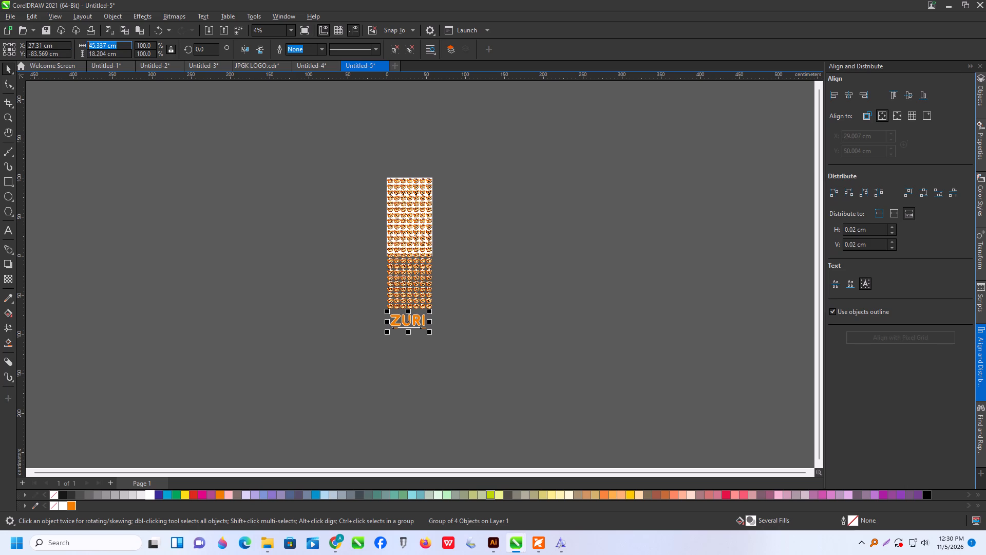
type("25")
key("Return")
Place the logo directly beneath the lowest bear row, aligned to the left page edge.
scroll(566, 302, "up", 4)
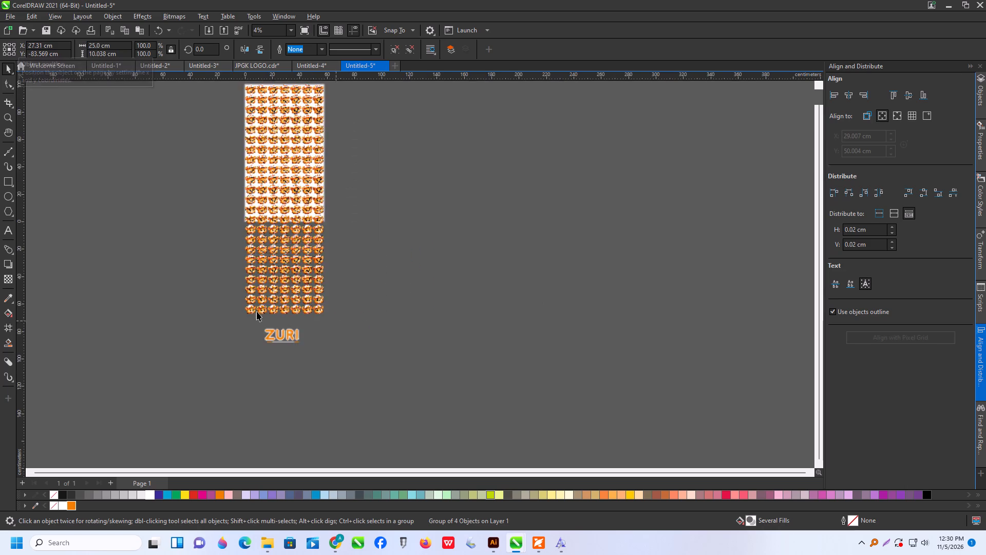
scroll(257, 311, "up", 6)
scroll(363, 361, "up", 2)
left_click_drag(352, 354, 296, 314)
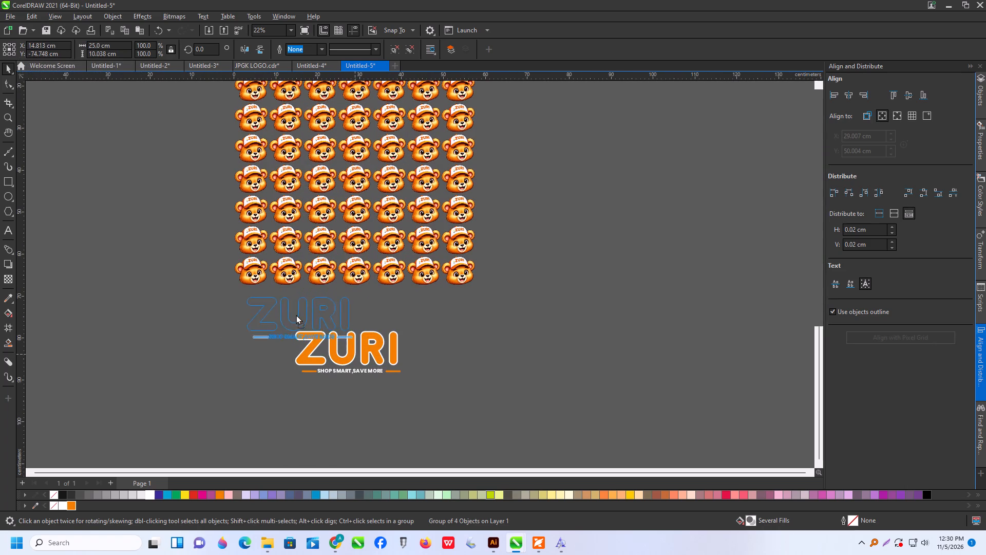
left_click_drag(296, 314, 292, 310)
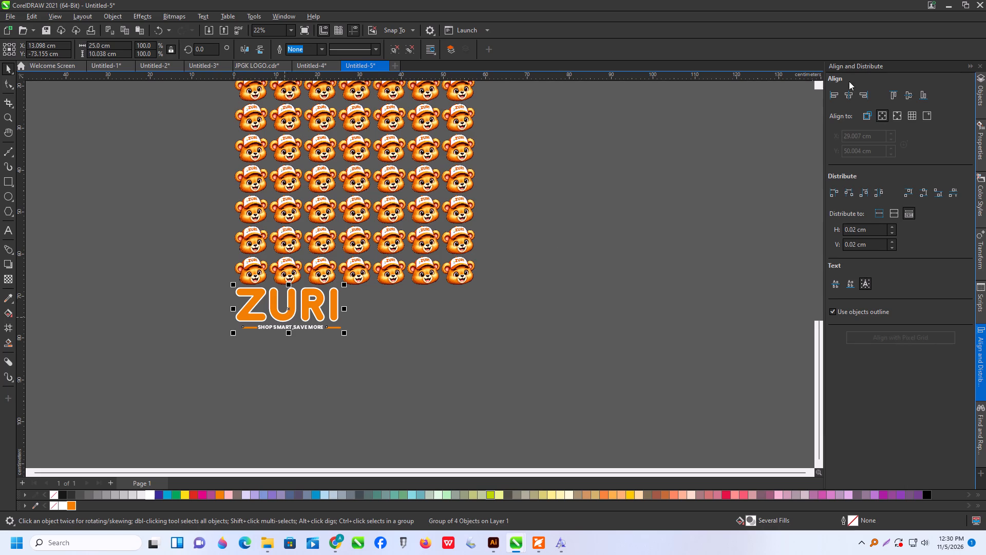
left_click(832, 97)
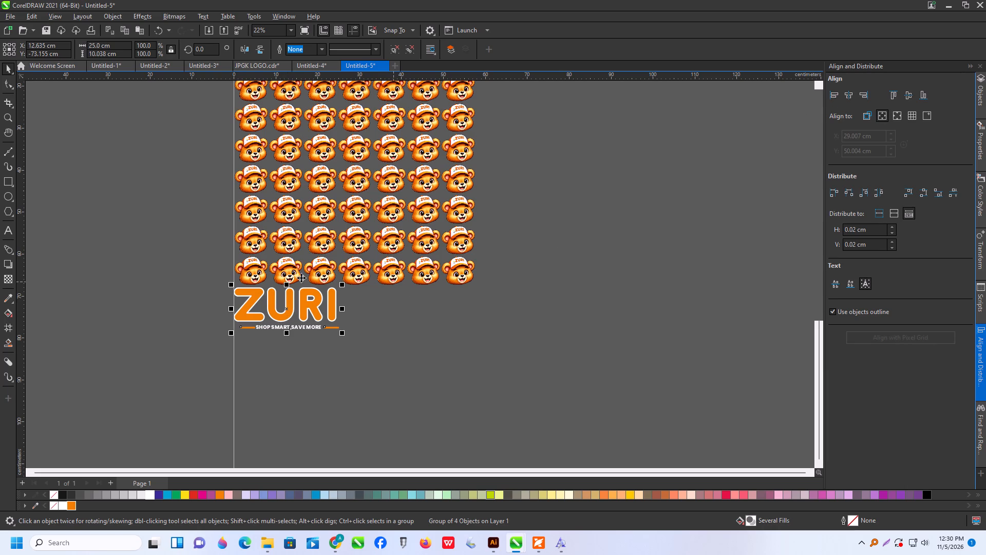
left_click(267, 262)
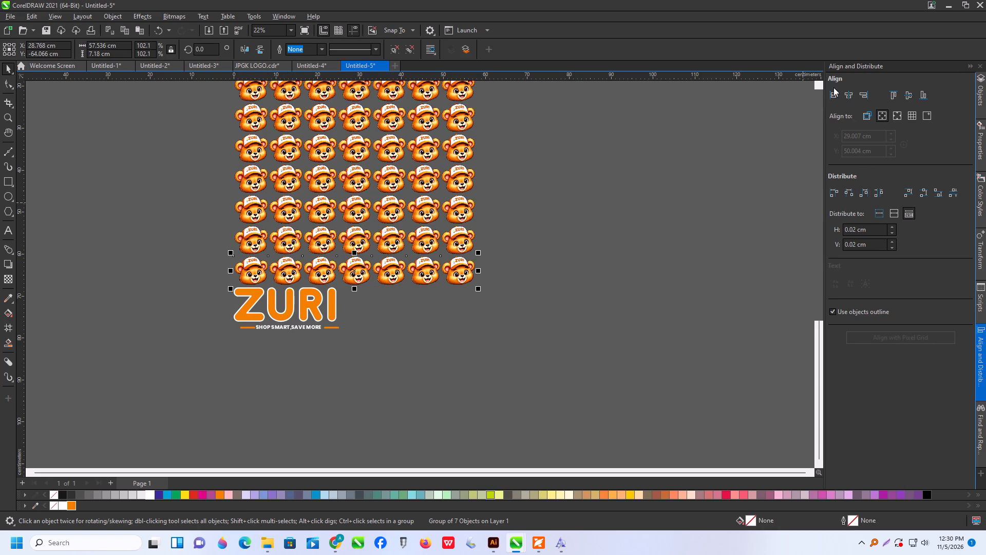
left_click(833, 87)
scroll(370, 299, "down", 1)
left_click(300, 315)
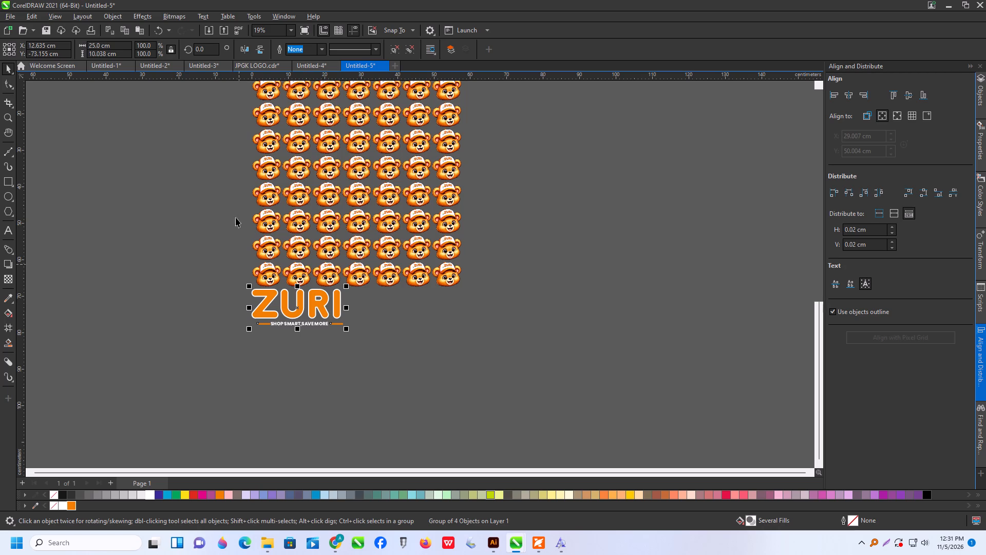
Draw a rectangle about 42.2 x 17.7 cm over the logo area and fill it with the logo's orange.
left_click(9, 179)
scroll(382, 300, "up", 5)
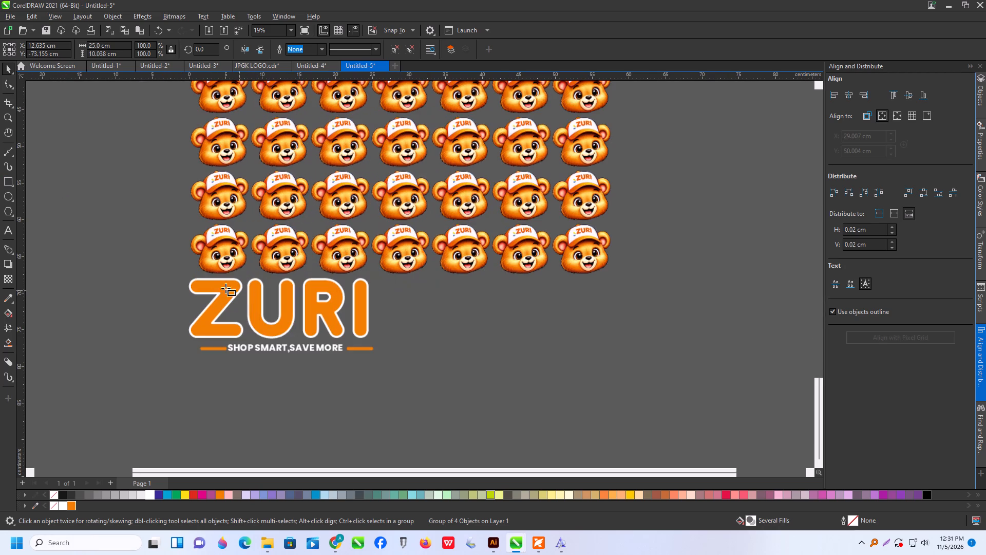
left_click_drag(141, 259, 450, 389)
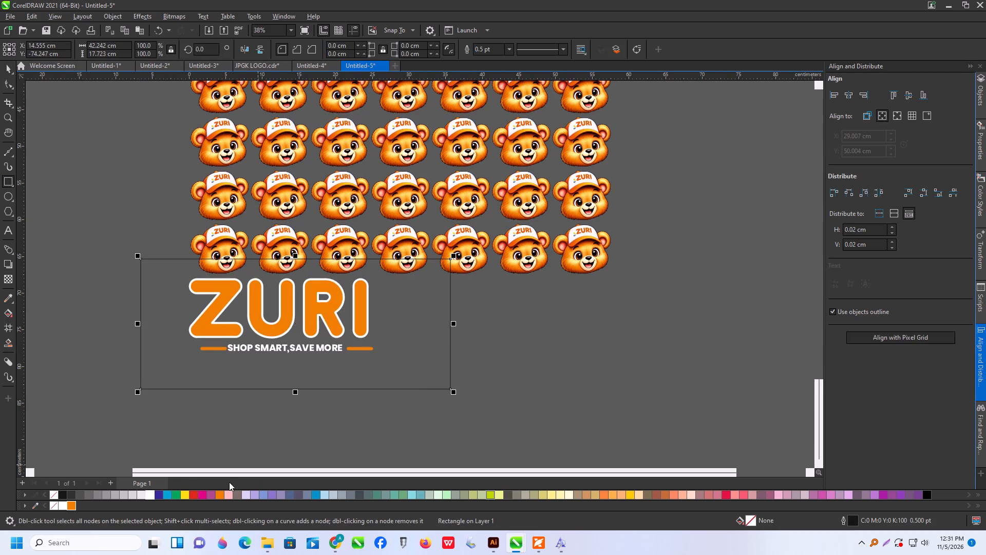
left_click(75, 503)
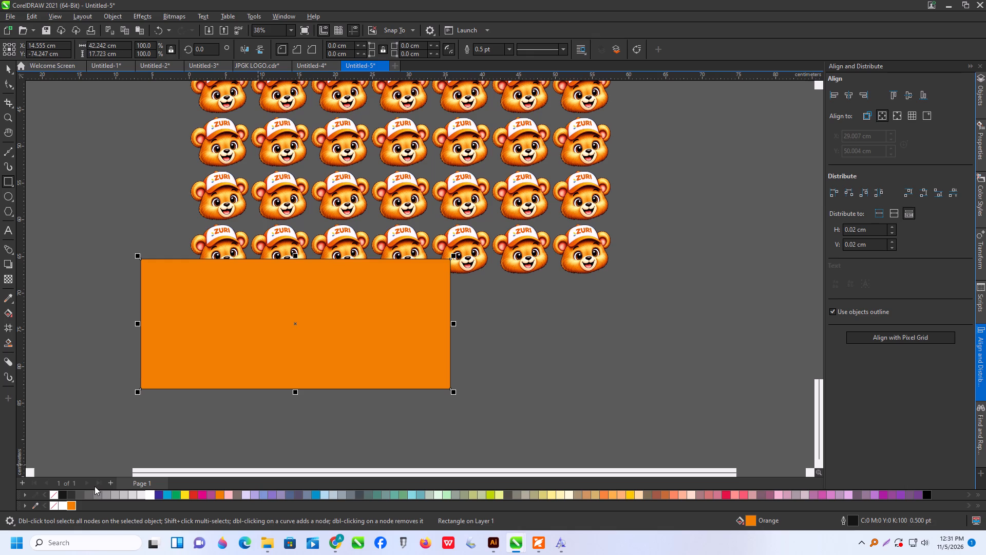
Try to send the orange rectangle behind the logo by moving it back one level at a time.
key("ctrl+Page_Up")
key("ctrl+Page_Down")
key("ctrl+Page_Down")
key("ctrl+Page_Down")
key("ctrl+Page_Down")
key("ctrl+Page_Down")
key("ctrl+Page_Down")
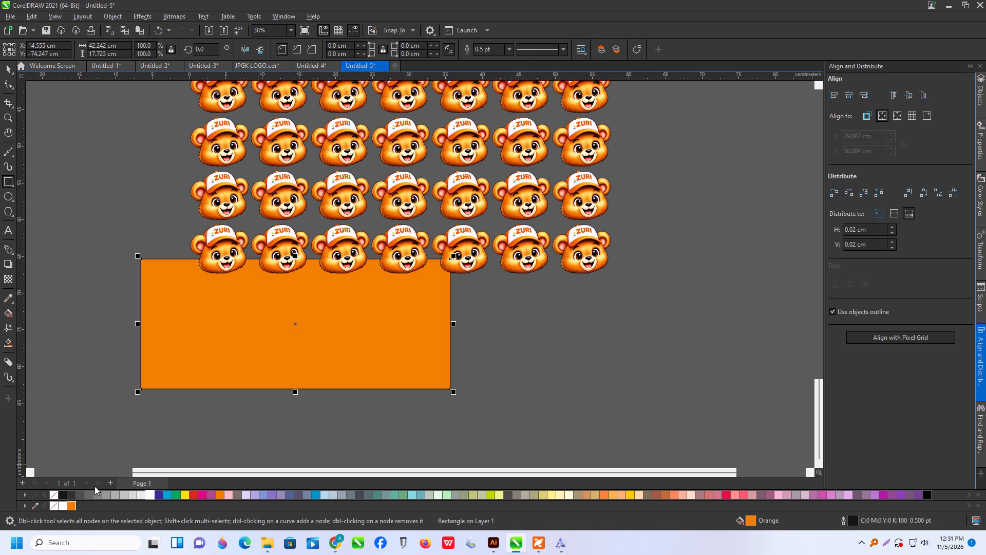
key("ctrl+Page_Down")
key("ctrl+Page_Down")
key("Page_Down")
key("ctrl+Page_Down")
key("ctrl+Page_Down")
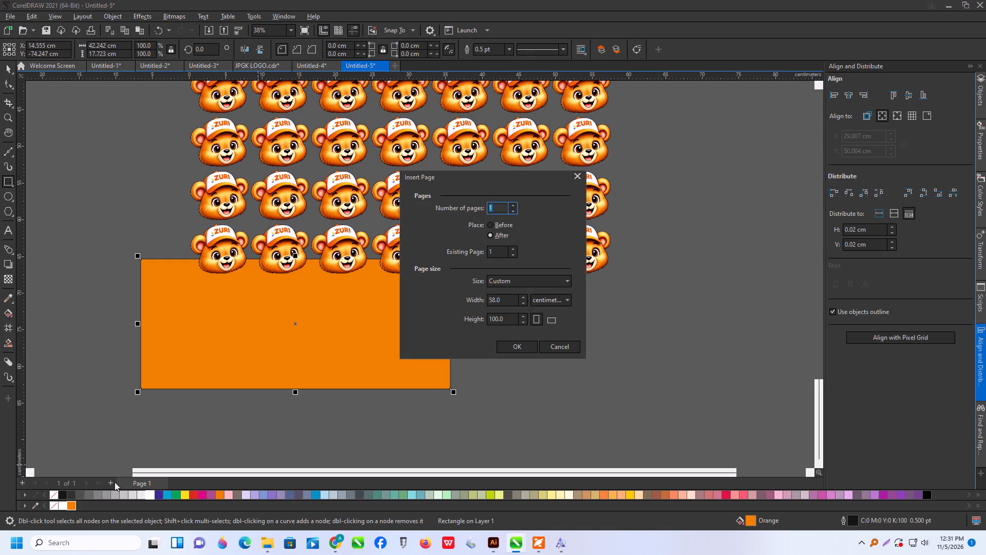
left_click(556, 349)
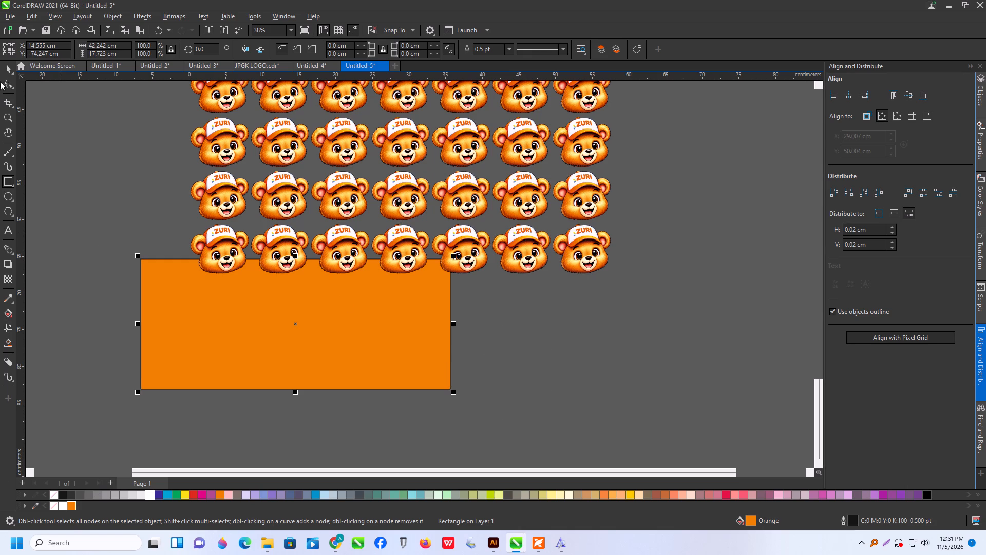
Send the orange rectangle to the back of the page, behind the logo, and deselect it.
left_click(10, 72)
right_click(401, 328)
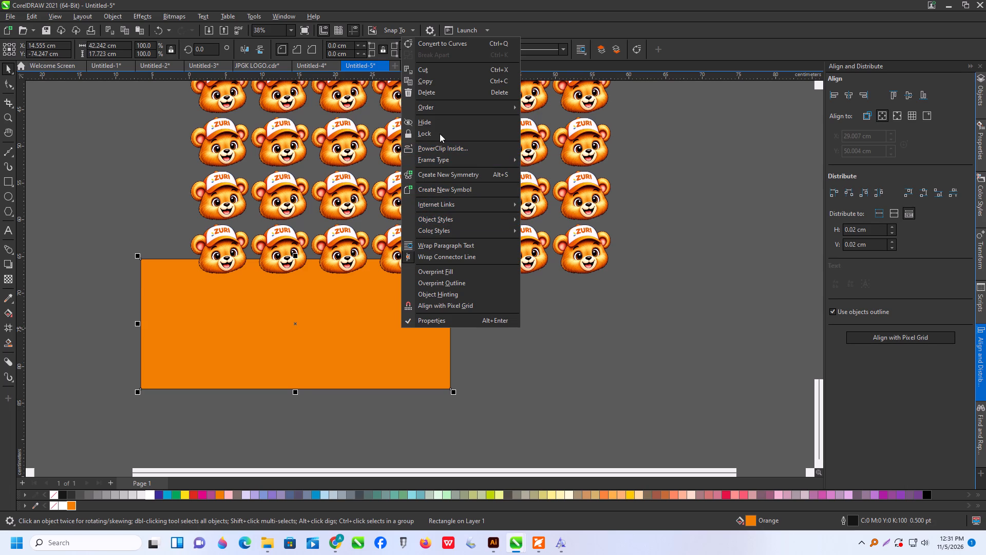
left_click(440, 104)
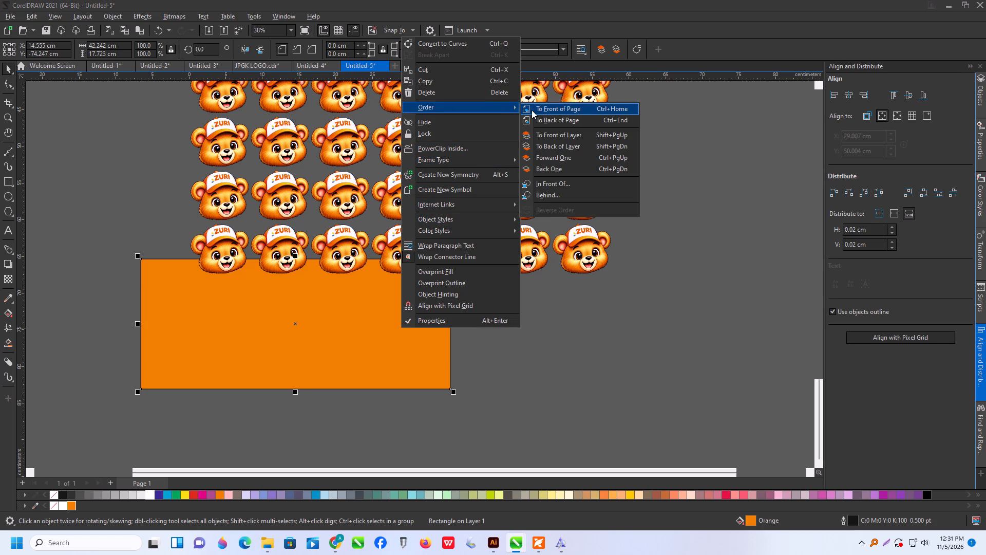
left_click(566, 116)
left_click(553, 327)
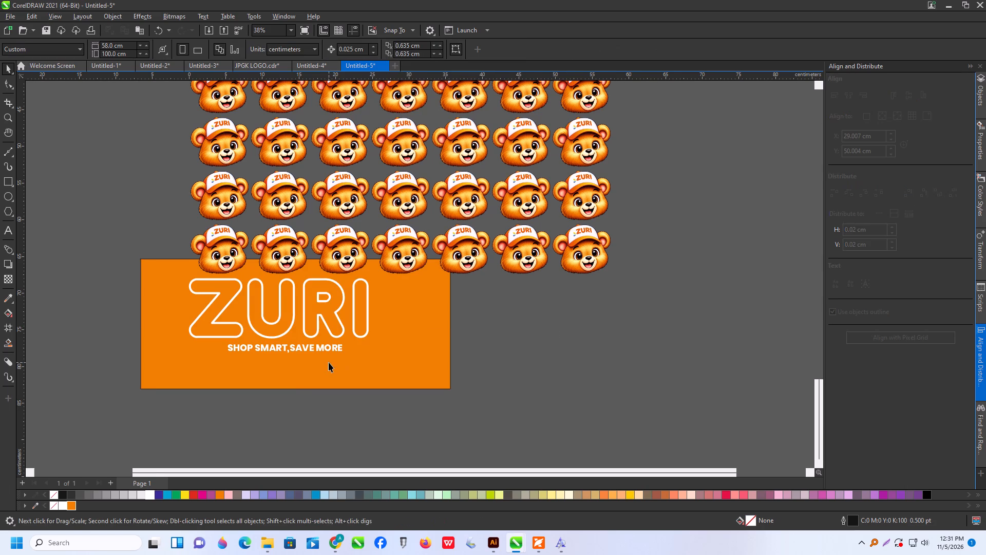
Reposition the orange rectangle behind the logo, centred at about X 15.5 cm, Y -74.6 cm, and deselect it.
scroll(329, 362, "up", 1)
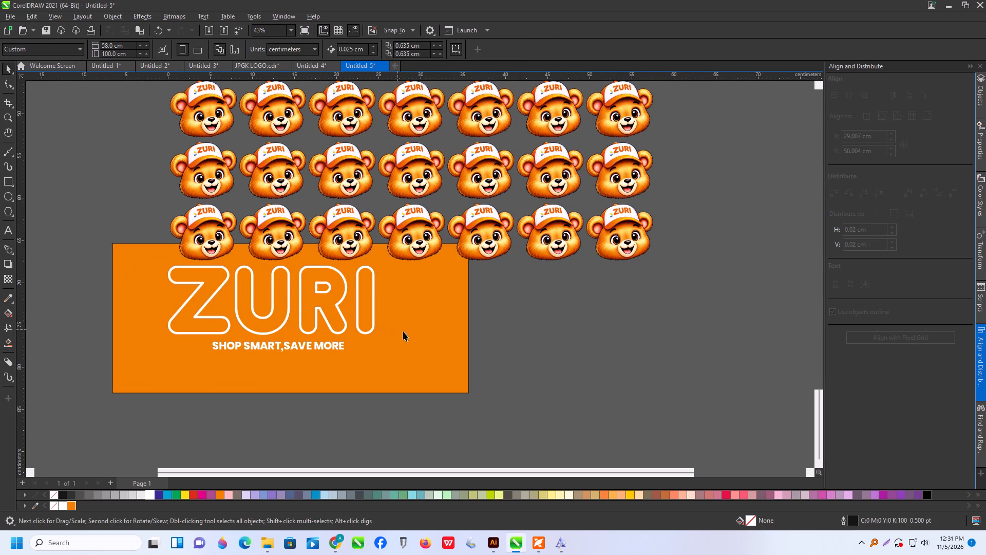
left_click_drag(419, 336, 422, 355)
left_click_drag(387, 383, 396, 305)
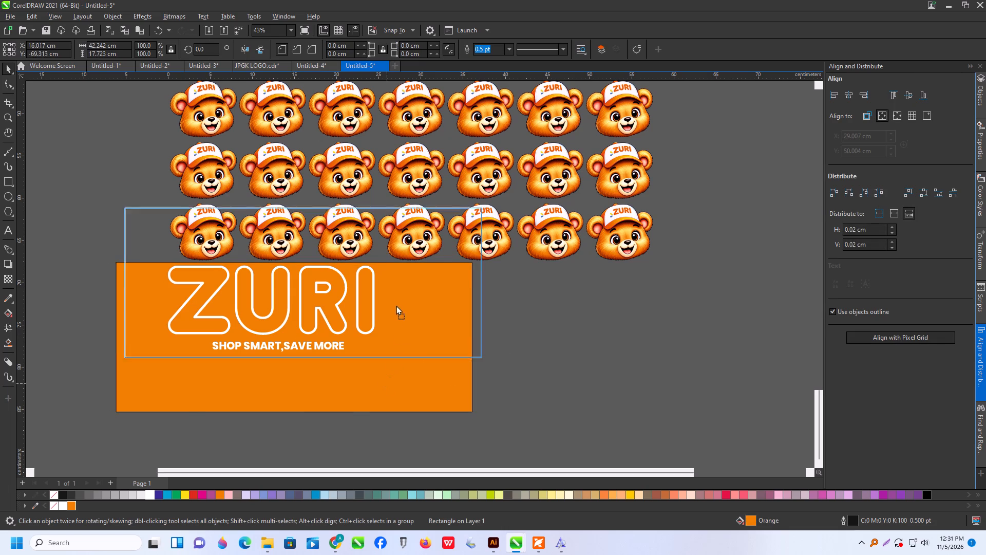
left_click_drag(396, 305, 396, 295)
left_click_drag(457, 290, 454, 309)
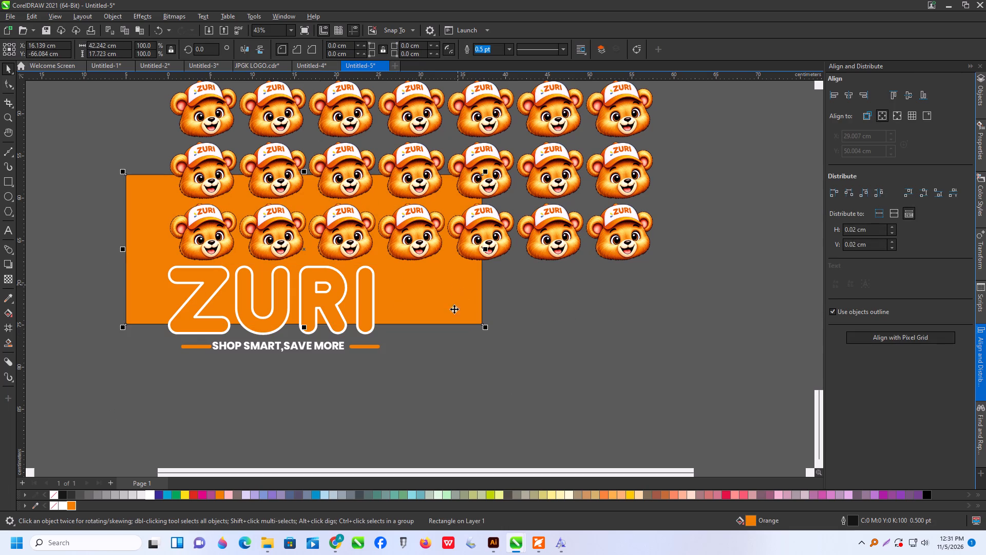
left_click_drag(454, 309, 451, 368)
left_click_drag(451, 396, 452, 389)
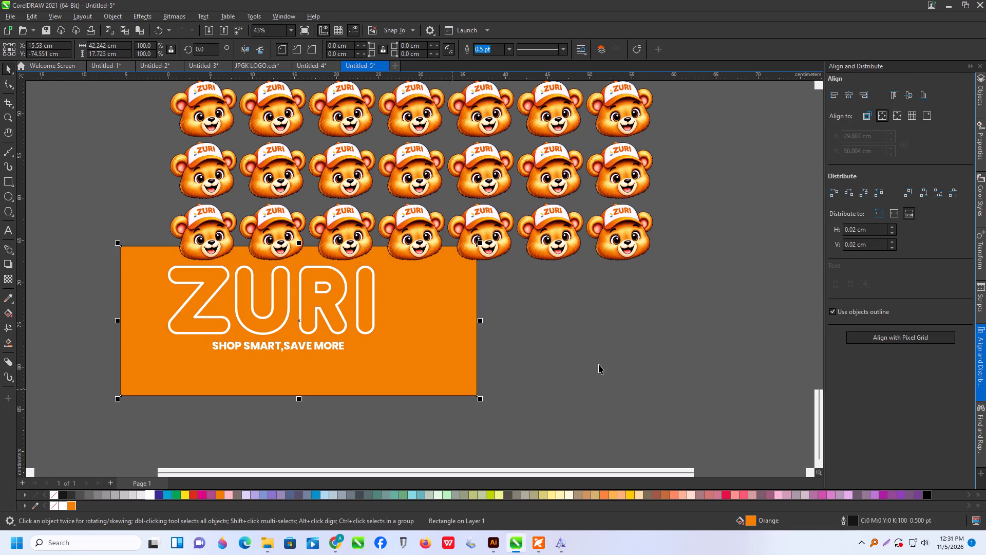
left_click(599, 364)
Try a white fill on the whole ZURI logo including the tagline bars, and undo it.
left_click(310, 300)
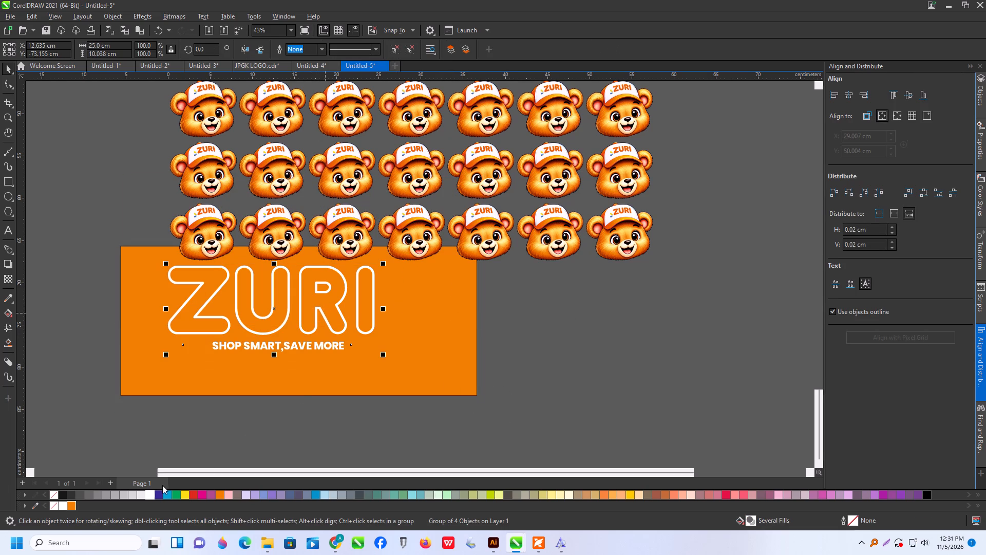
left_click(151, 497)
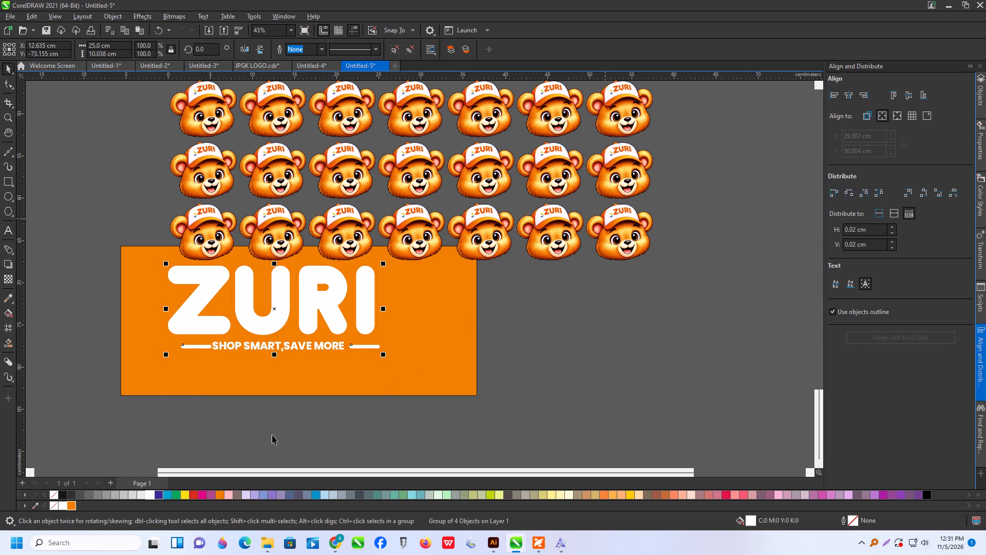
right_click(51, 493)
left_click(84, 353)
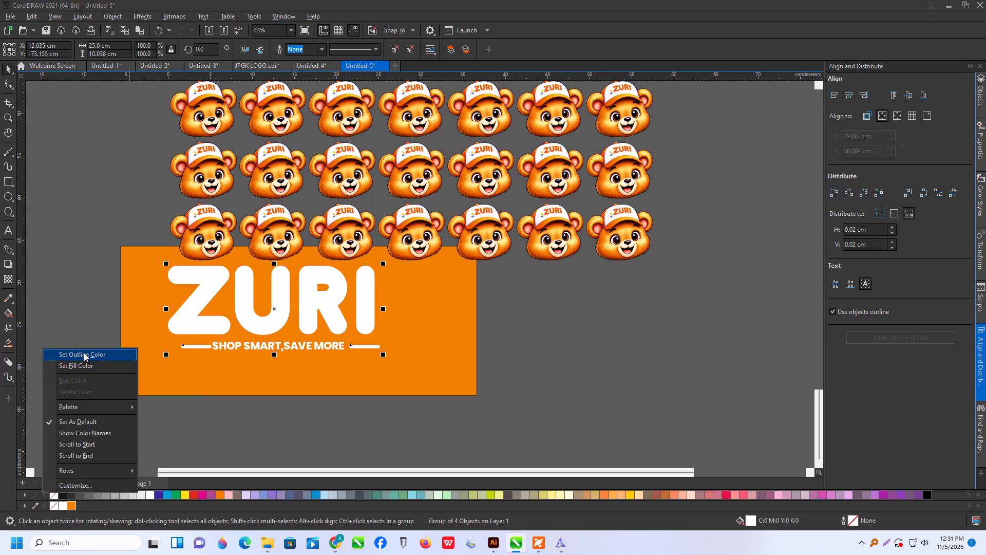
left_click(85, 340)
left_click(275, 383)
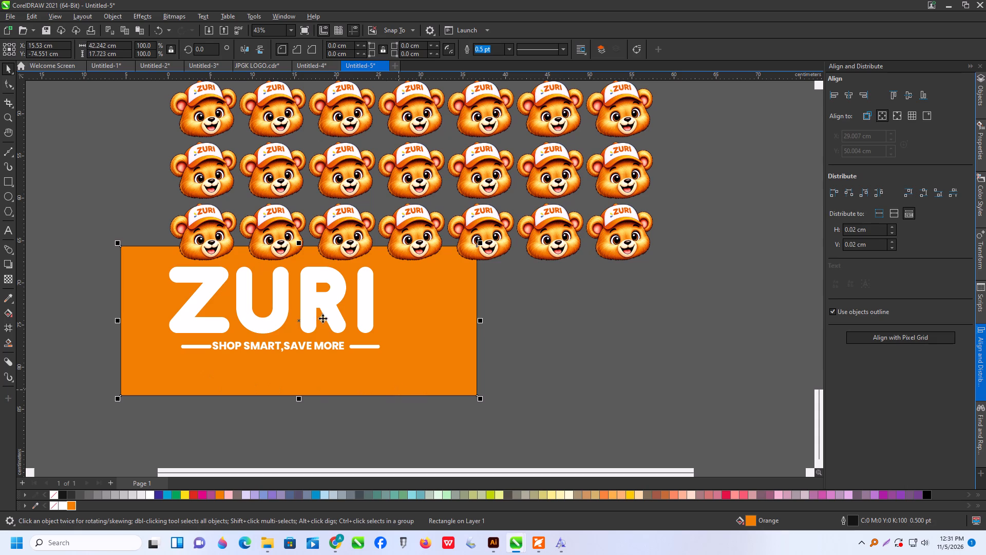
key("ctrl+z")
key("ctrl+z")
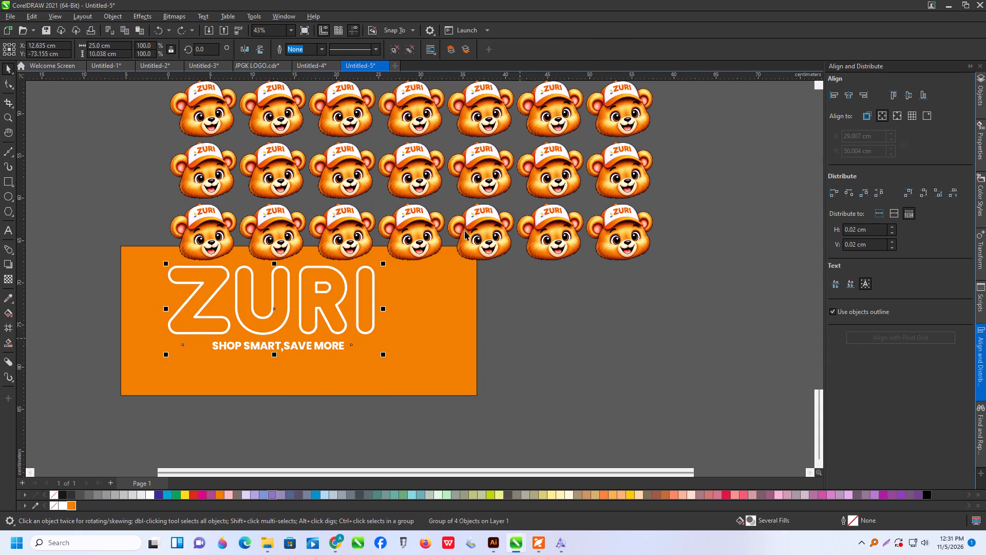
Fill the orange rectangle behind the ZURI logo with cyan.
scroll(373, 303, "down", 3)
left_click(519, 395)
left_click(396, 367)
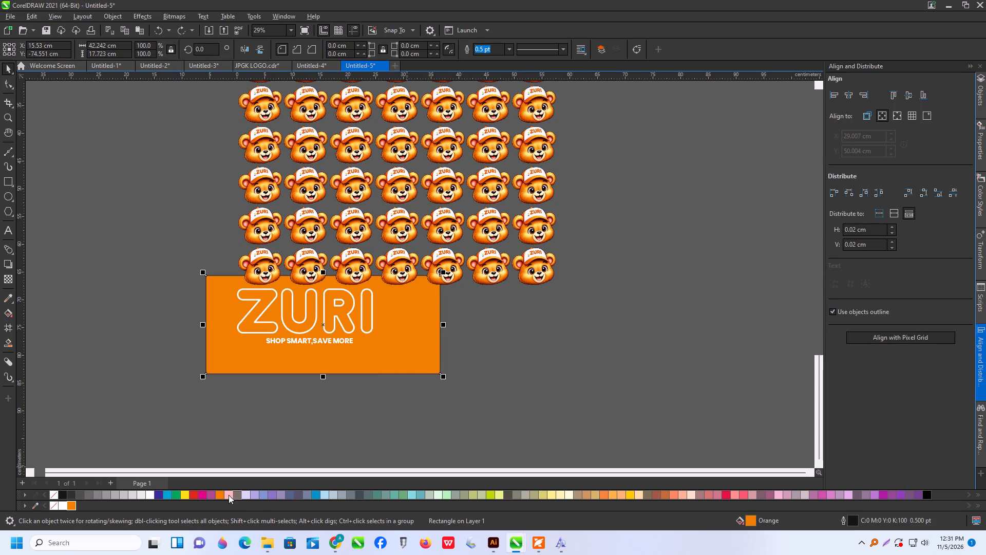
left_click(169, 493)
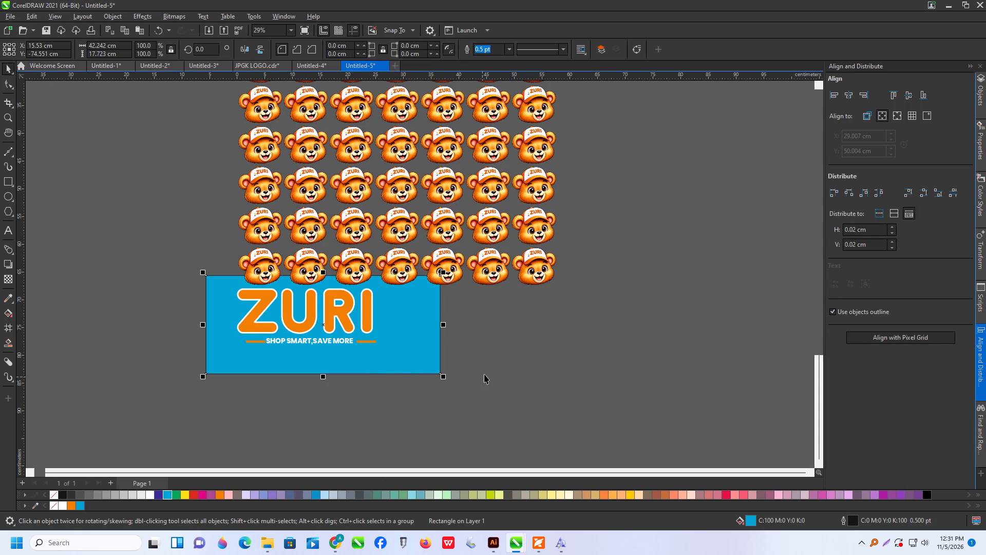
Delete the cyan rectangle behind the ZURI logo.
key("Delete")
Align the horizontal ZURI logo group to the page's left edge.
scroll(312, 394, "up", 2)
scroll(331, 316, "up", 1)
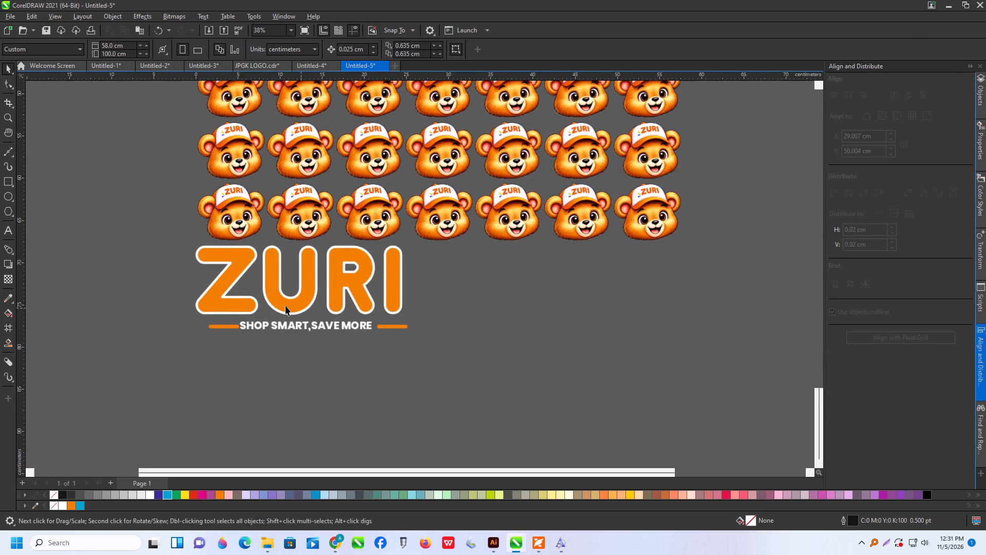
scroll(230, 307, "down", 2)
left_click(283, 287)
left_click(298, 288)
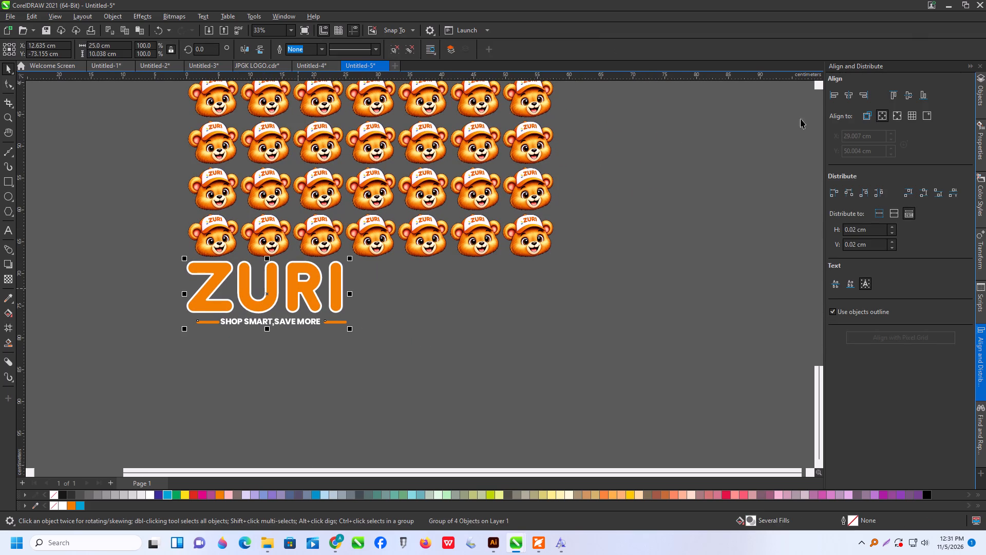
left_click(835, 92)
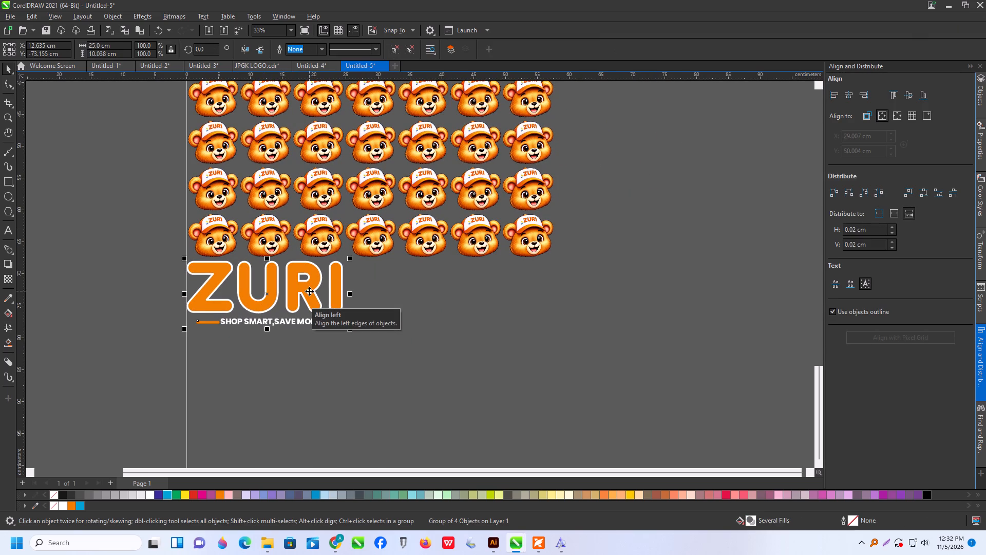
Rotate the ZURI logo group by 90 degrees.
scroll(309, 291, "down", 4)
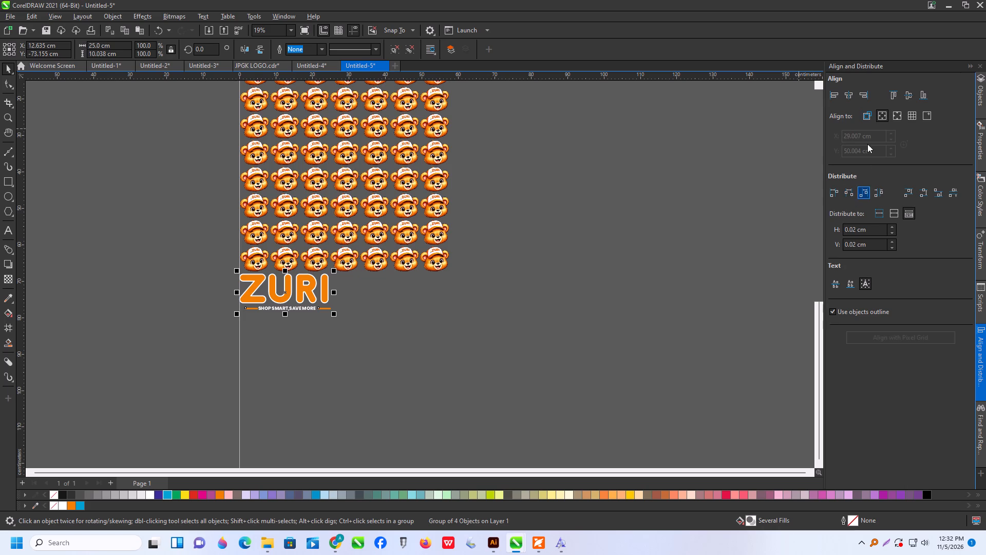
left_click_drag(212, 48, 128, 51)
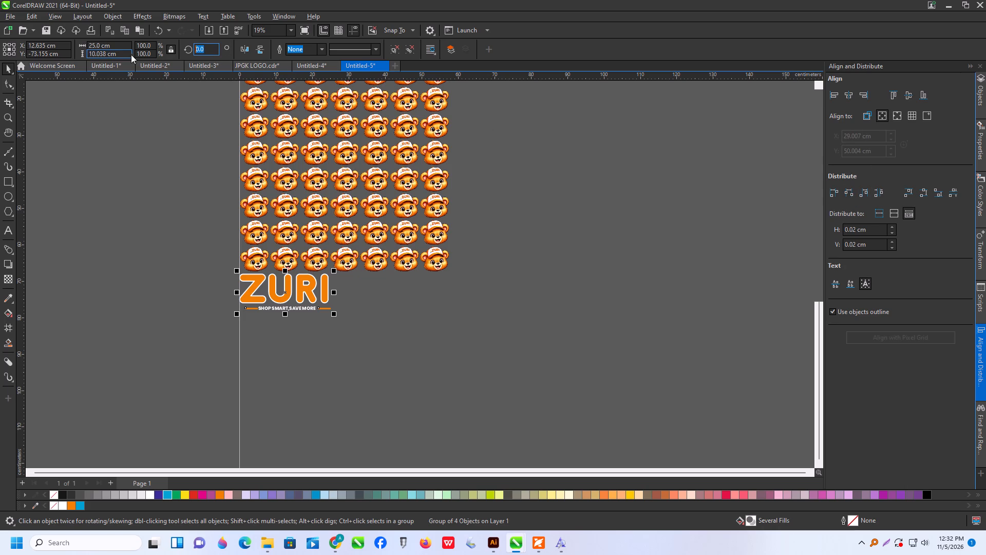
key("9")
key("0")
key("Return")
Move the rotated ZURI logo just below the bottom row of bears and align it to the page's left edge.
scroll(309, 354, "up", 2)
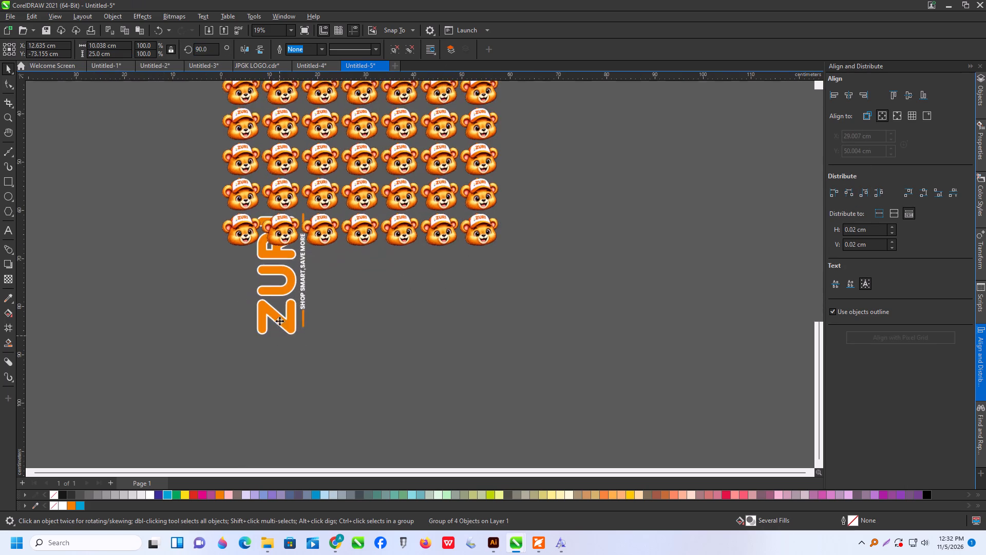
scroll(272, 284, "up", 2)
left_click_drag(281, 269, 242, 317)
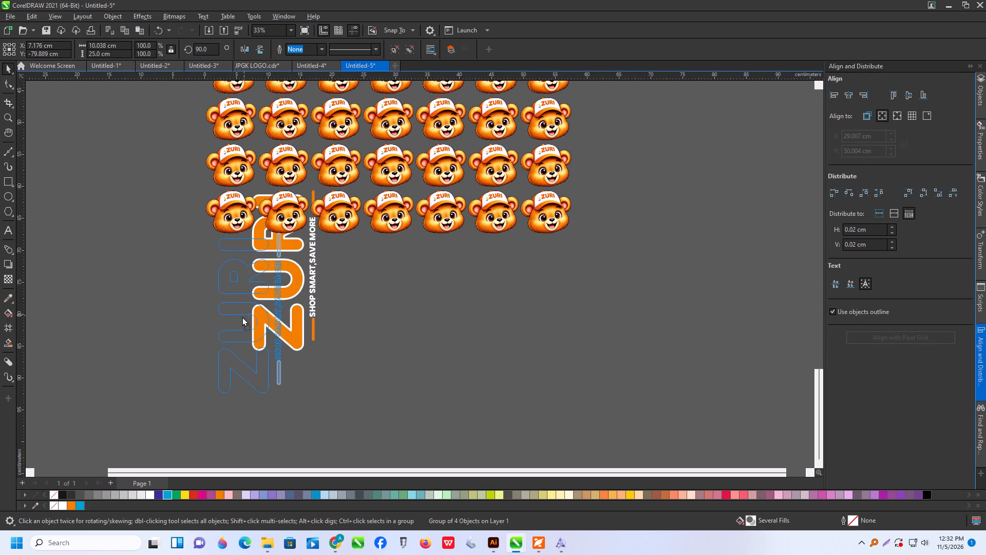
left_click_drag(242, 317, 241, 317)
left_click(837, 96)
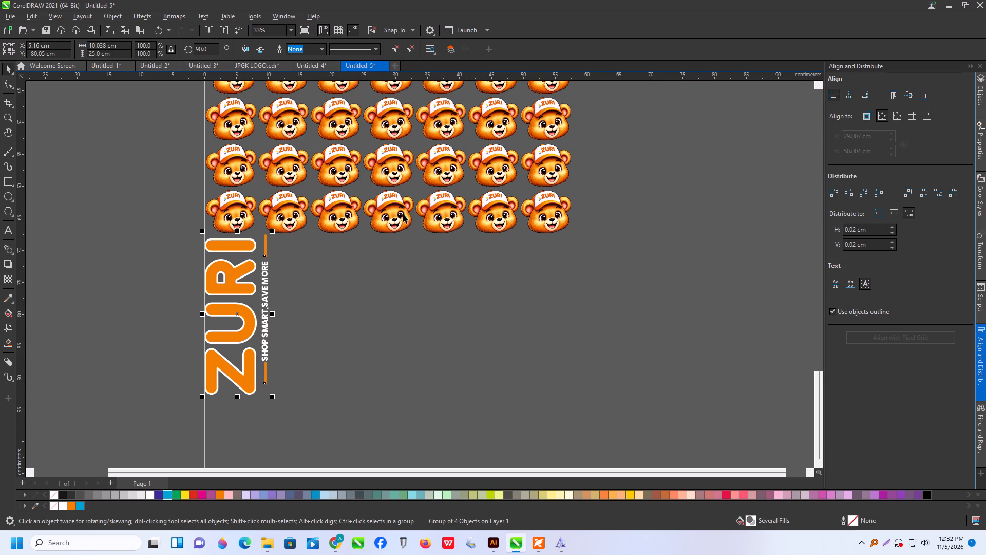
Copy the rotated logo about 10.5 cm to its right and repeat the duplication three times for a row of five logos.
left_click_drag(236, 290, 306, 290)
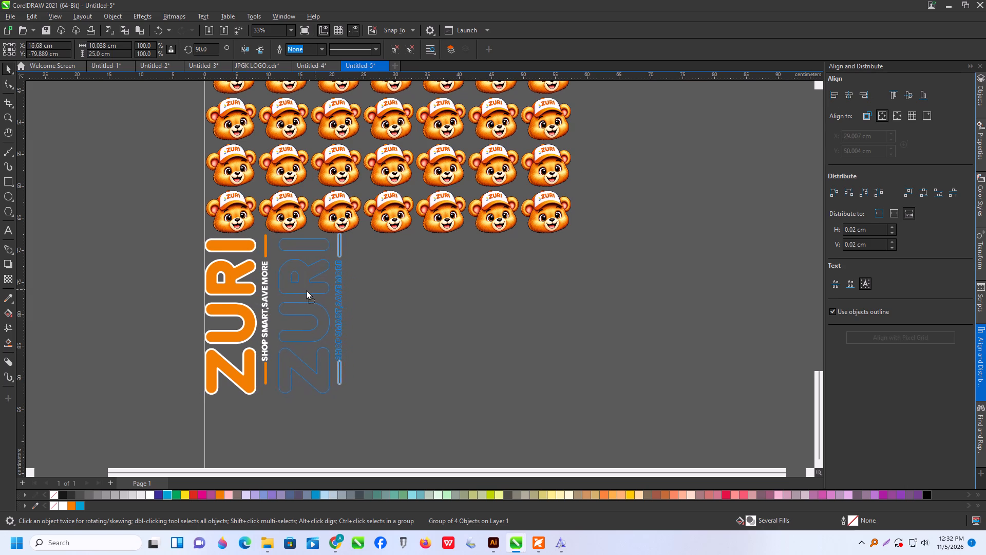
left_click_drag(306, 290, 303, 291)
right_click(303, 291)
key("ctrl+d")
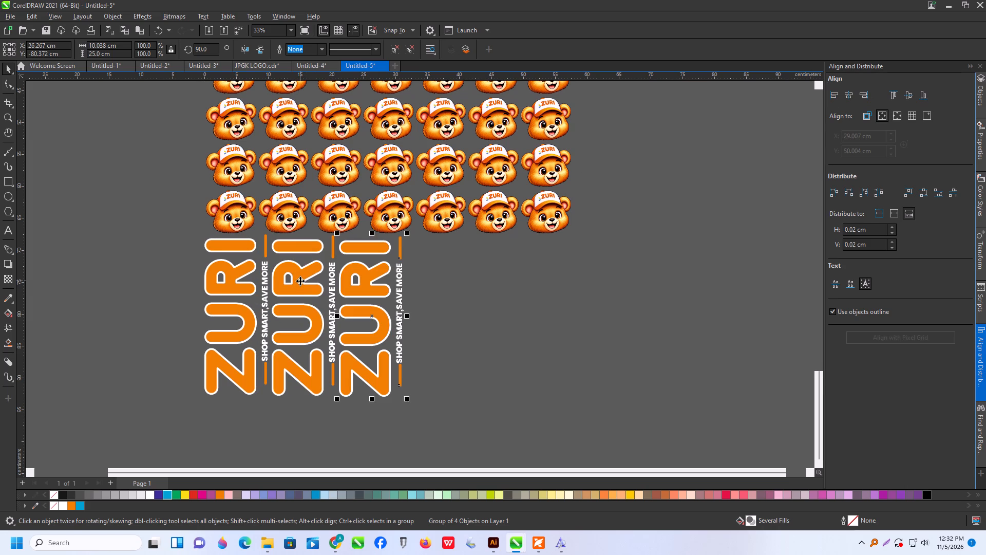
key("ctrl+d")
key("ctrl+d")
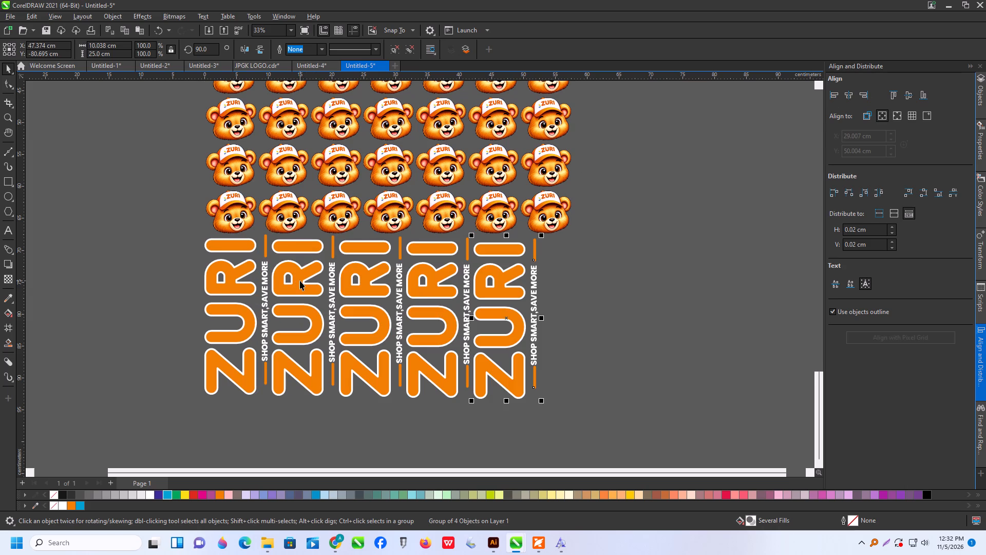
left_click_drag(108, 204, 731, 455)
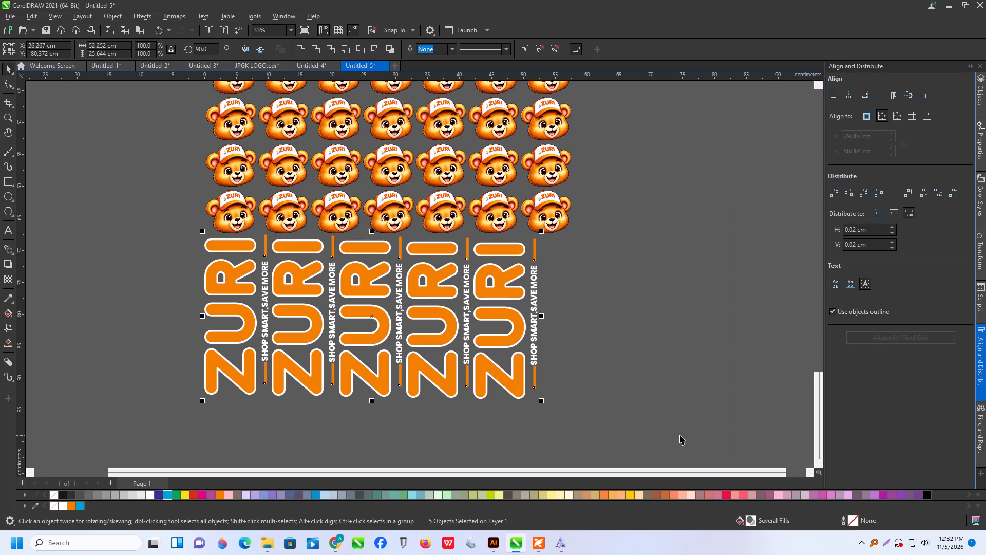
left_click(677, 402)
Copy the fifth logo to its right as a sixth logo, centred at about X 57.6 cm, Y -79.8 cm.
left_click_drag(518, 327, 520, 327)
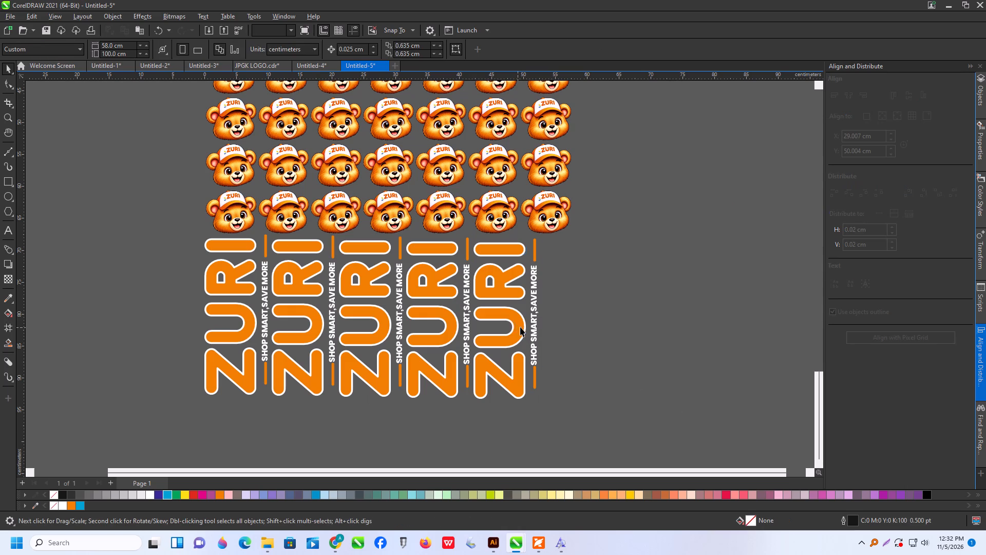
left_click_drag(520, 327, 586, 321)
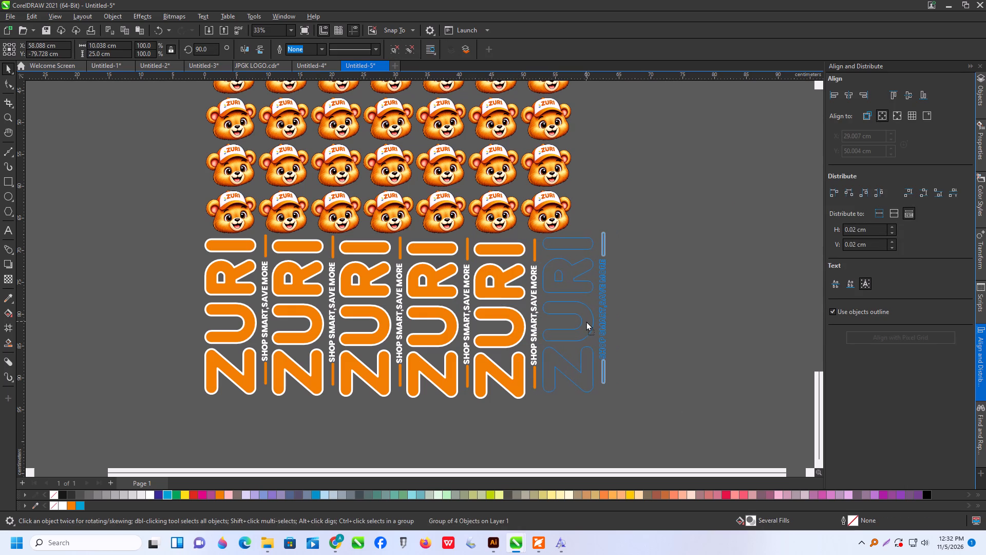
left_click_drag(586, 321, 583, 322)
right_click(583, 322)
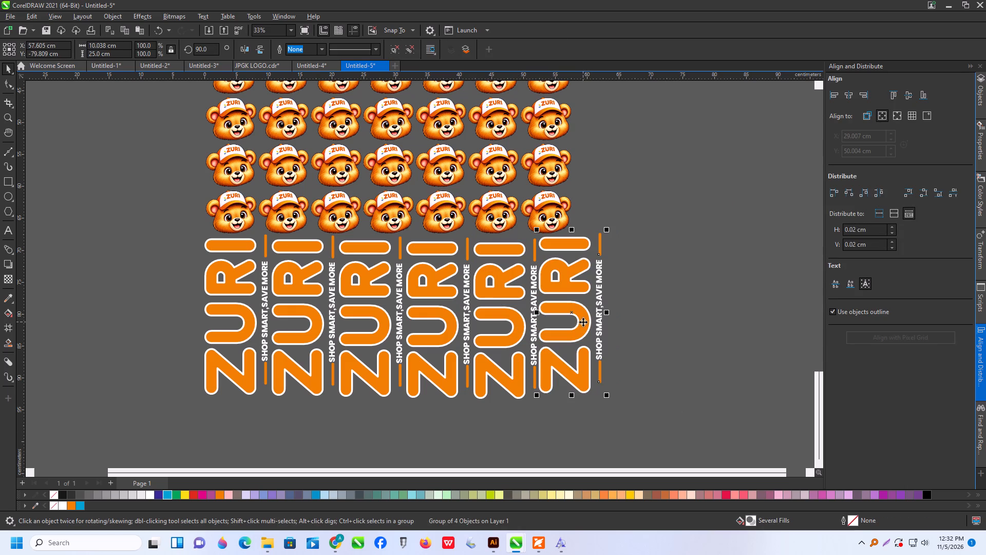
Select all six rotated ZURI logos and align their top edges.
left_click_drag(168, 222, 774, 446)
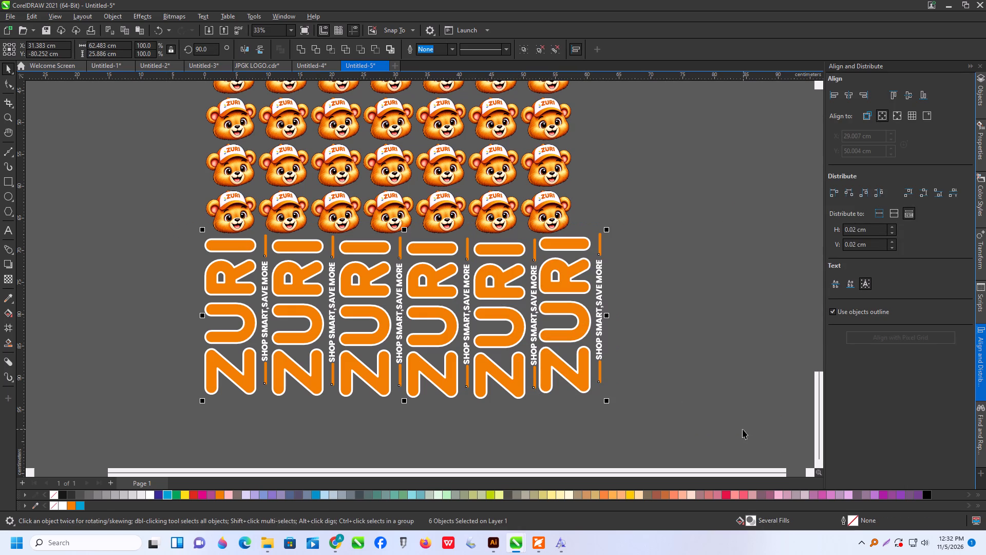
key("t")
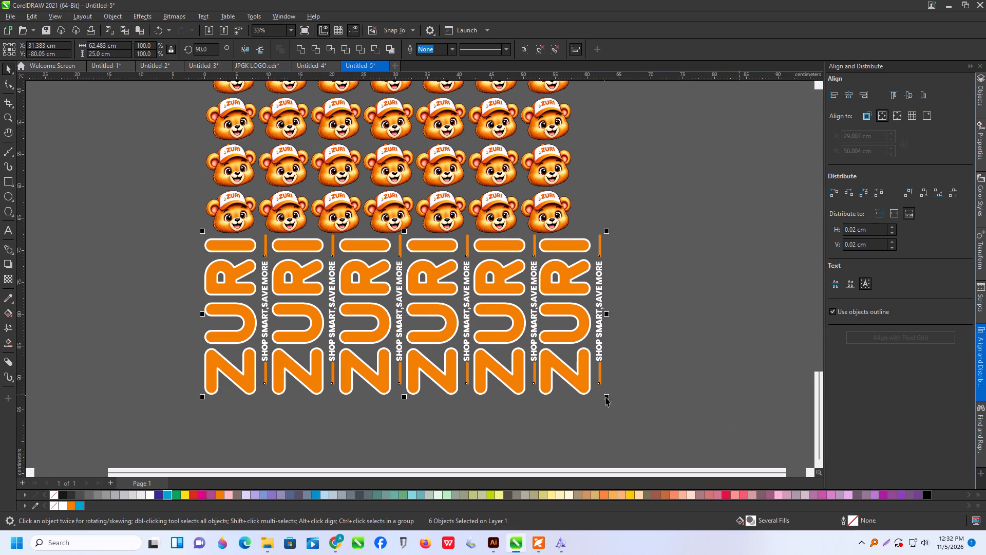
Scale the six logos down proportionally from their top-left corner to about 57.9 x 23.2 cm overall, fitting the page width.
left_click_drag(609, 397, 601, 395)
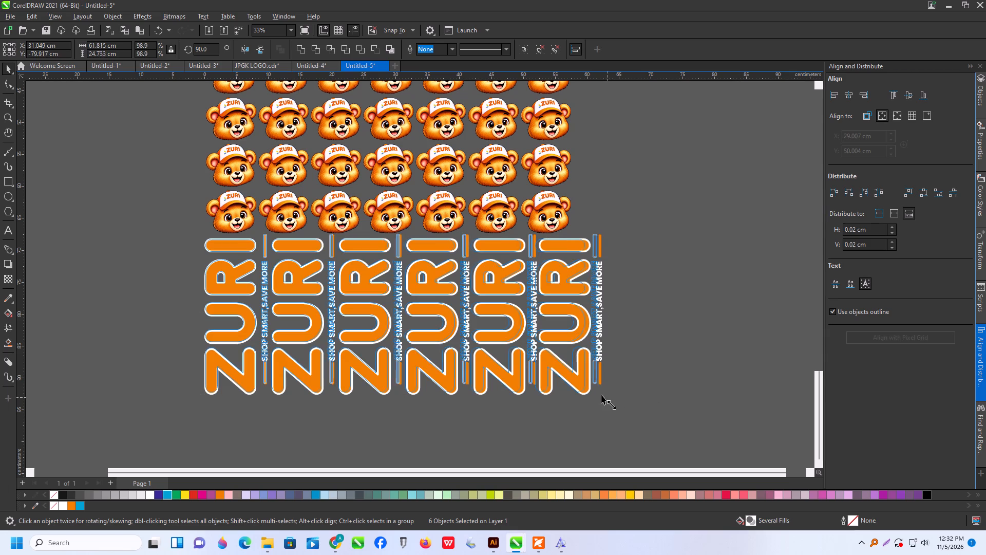
left_click_drag(601, 395, 579, 387)
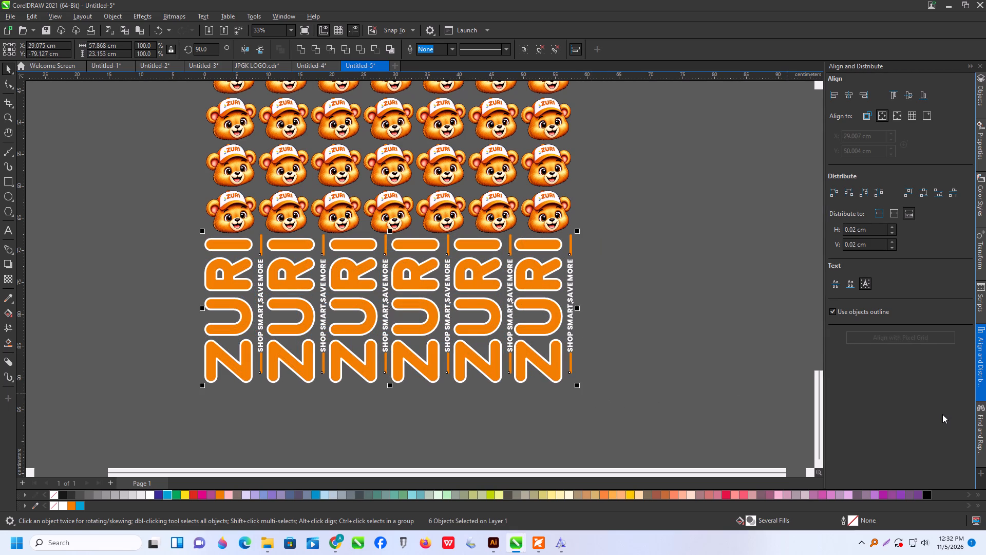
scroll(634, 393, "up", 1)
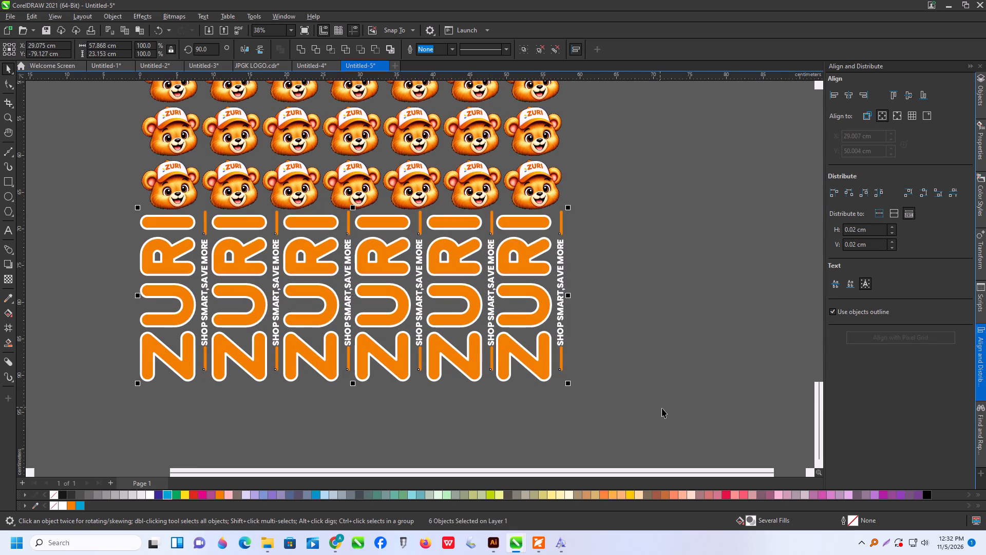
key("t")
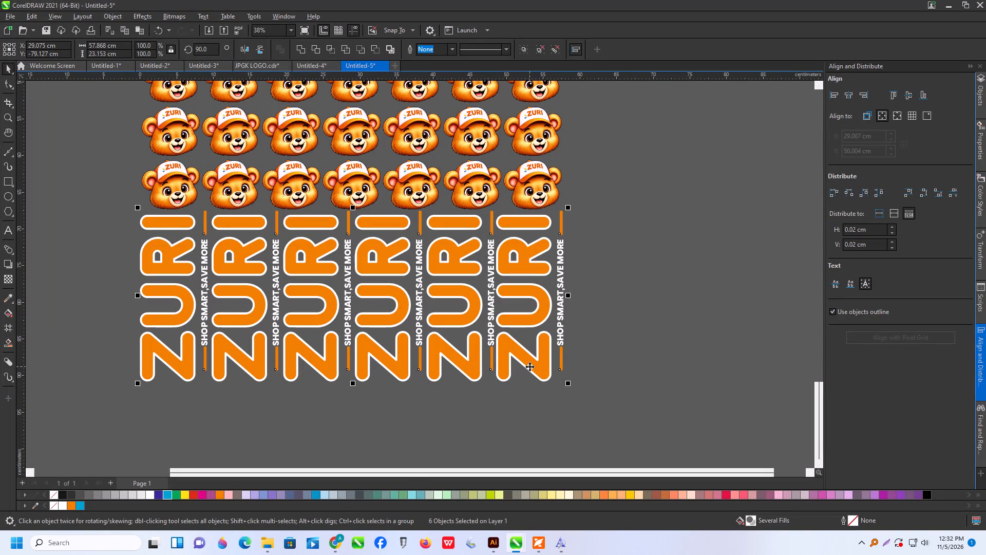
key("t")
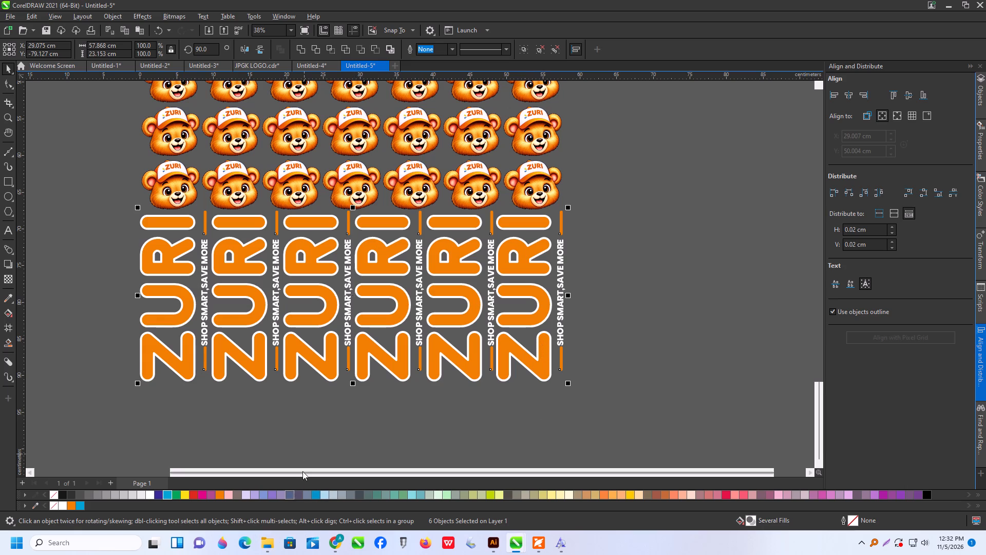
Switch to File Explorer.
left_click(262, 545)
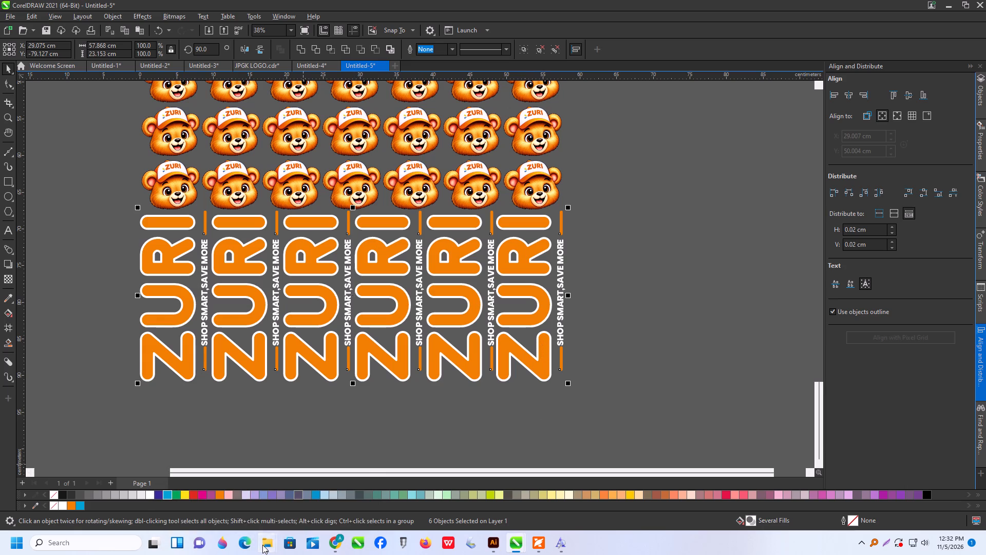
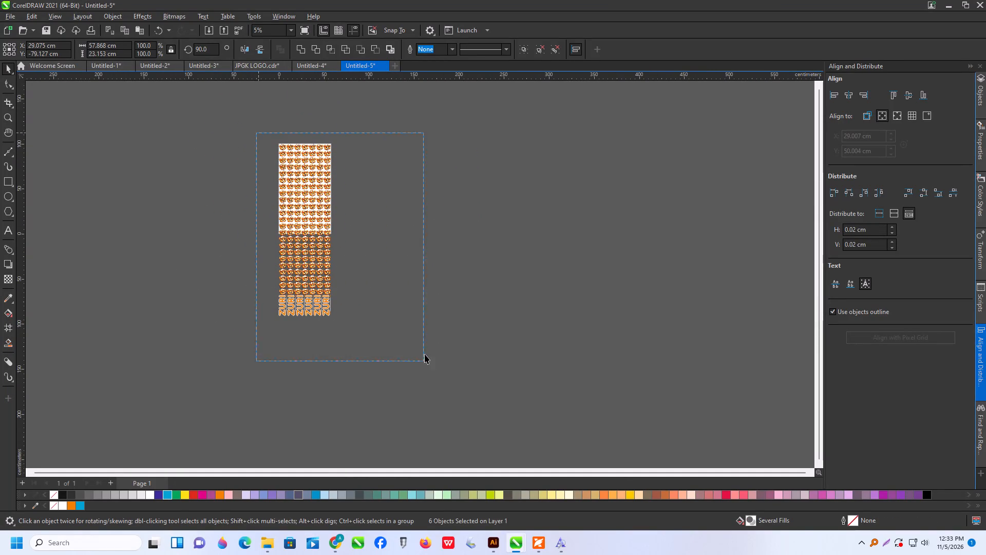
Put CorelDRAW aside and close both Antipasto Pro font previews and the antipasto folder window.
left_click(445, 203)
left_click(946, 6)
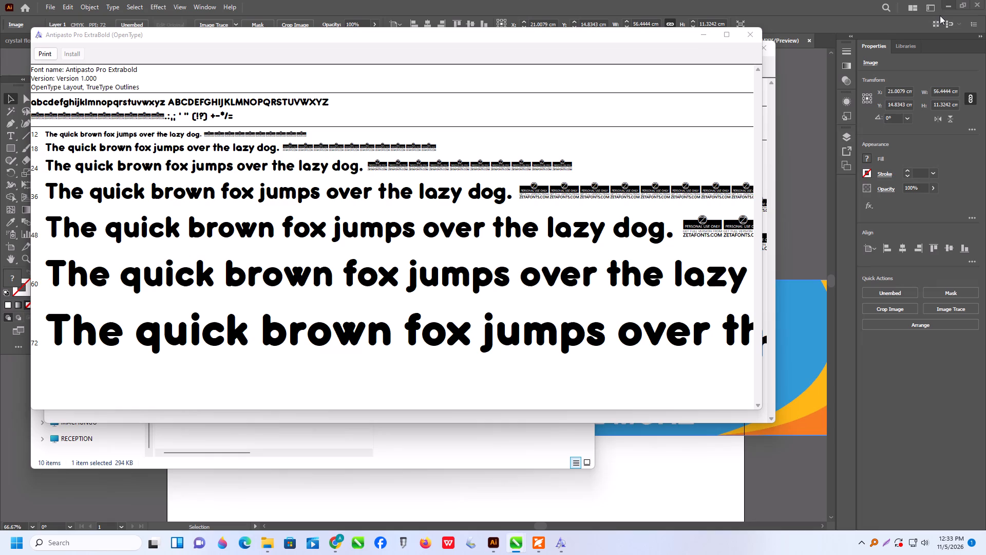
left_click(744, 39)
left_click(763, 47)
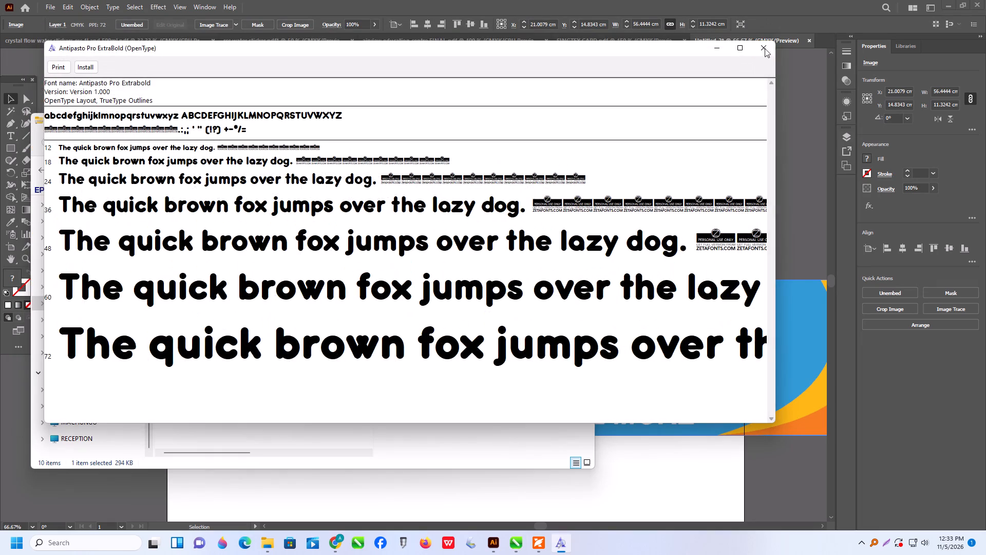
left_click(586, 122)
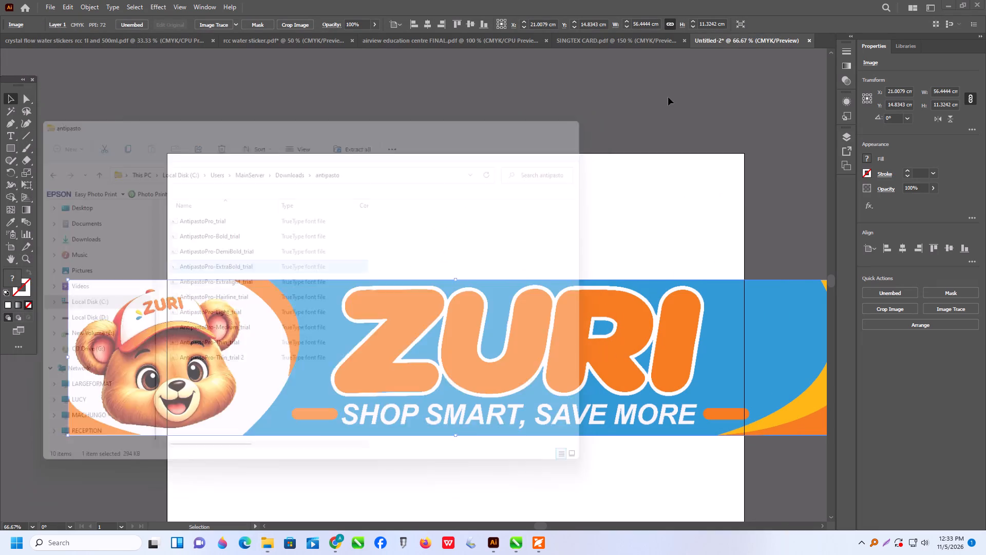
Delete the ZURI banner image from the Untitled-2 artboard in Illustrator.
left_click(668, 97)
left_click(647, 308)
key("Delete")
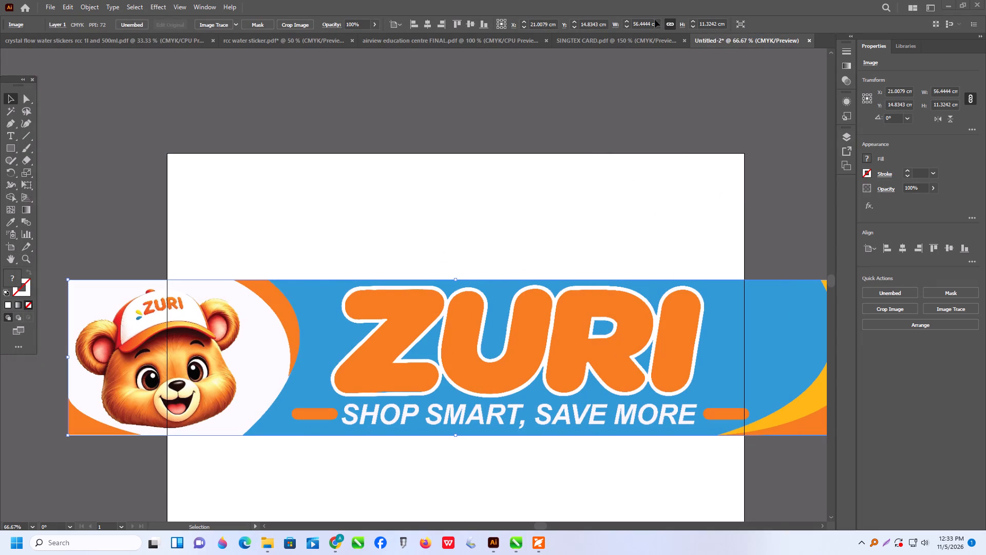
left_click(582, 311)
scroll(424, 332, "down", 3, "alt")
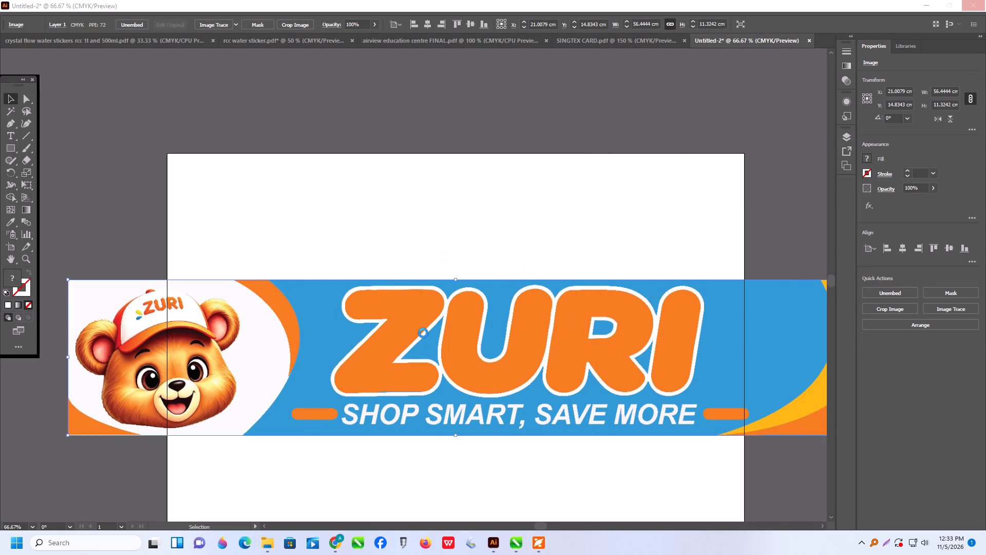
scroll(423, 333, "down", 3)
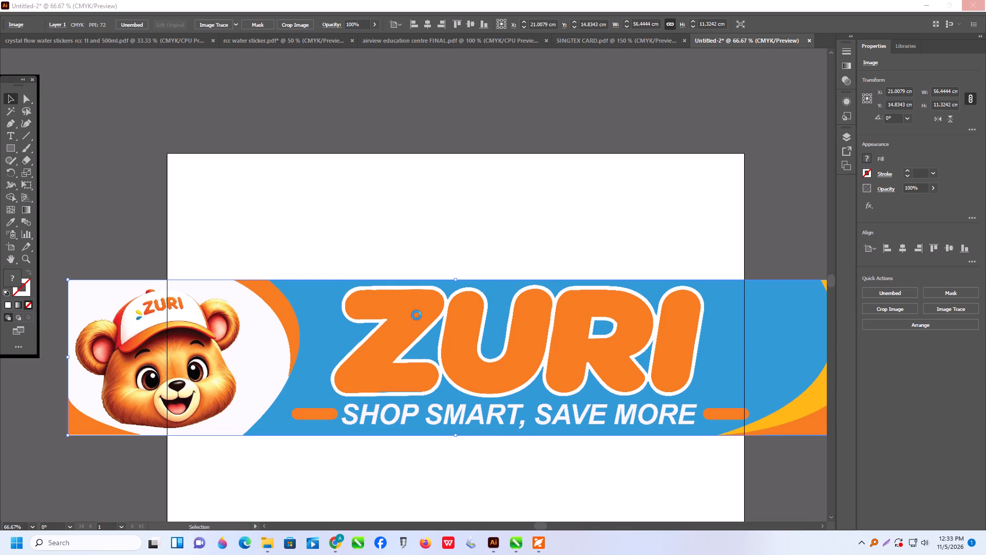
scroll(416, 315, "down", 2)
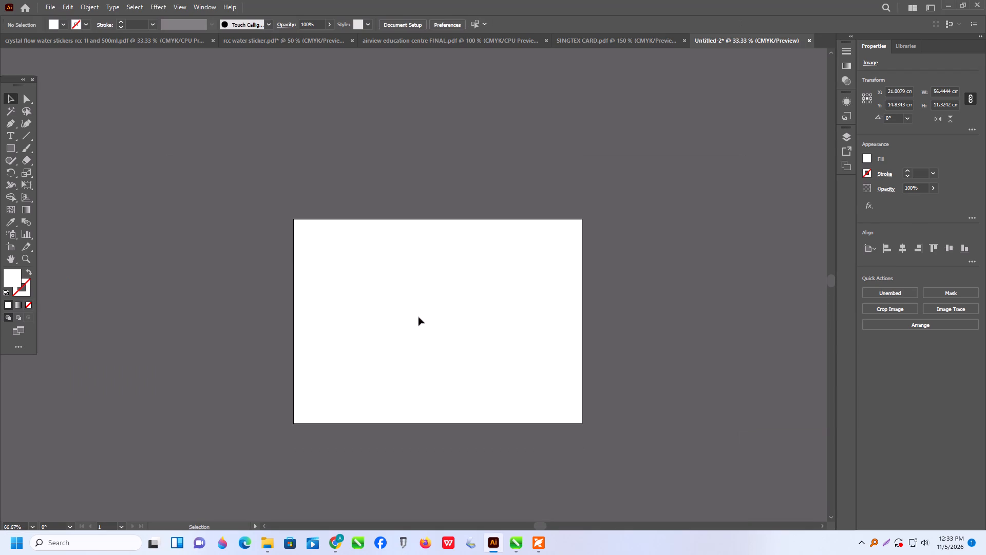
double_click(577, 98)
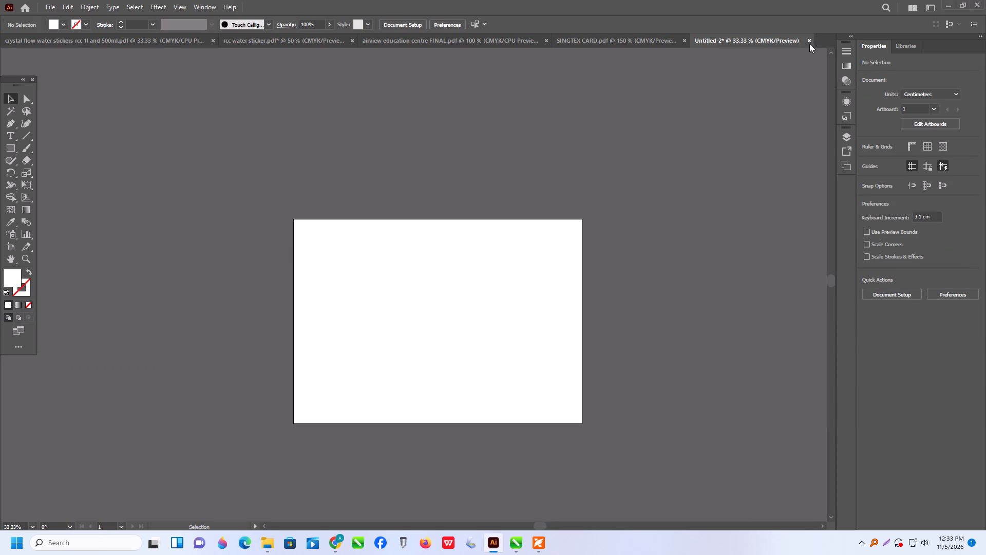
Close the Untitled-2 document without saving it.
left_click(810, 41)
left_click(544, 284)
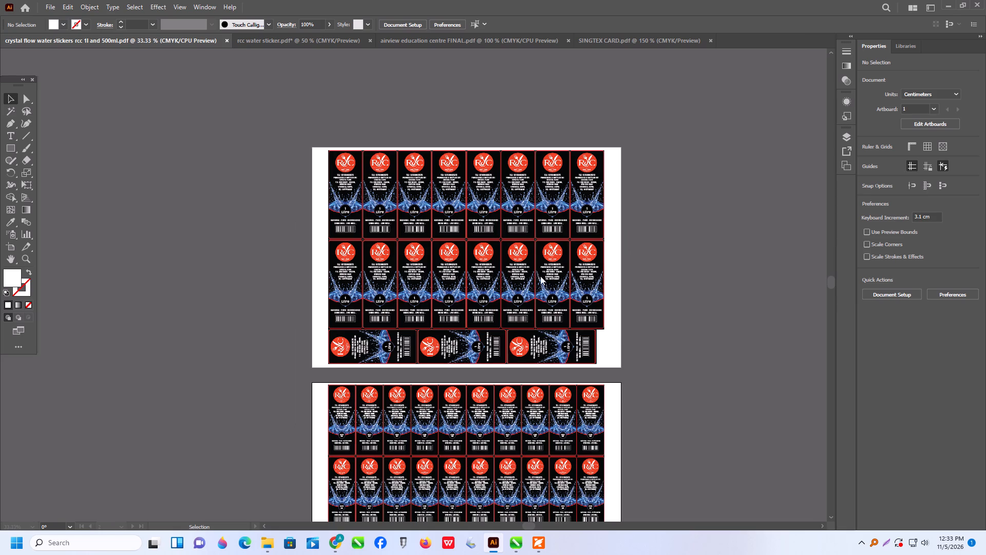
Look through the open crystal flow water stickers, rcc water sticker, airview education centre FINAL and SINGTEX CARD documents.
scroll(530, 250, "down", 3)
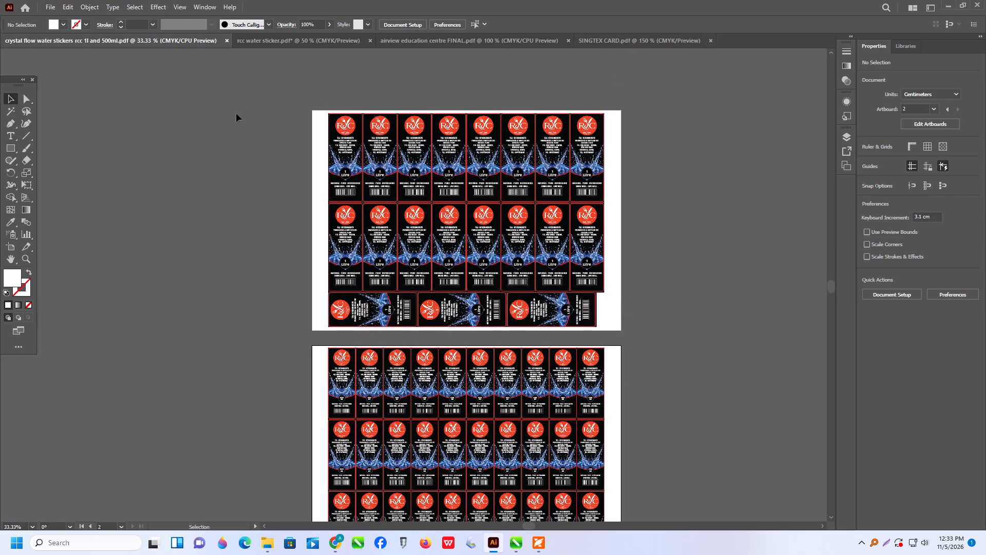
left_click(255, 41)
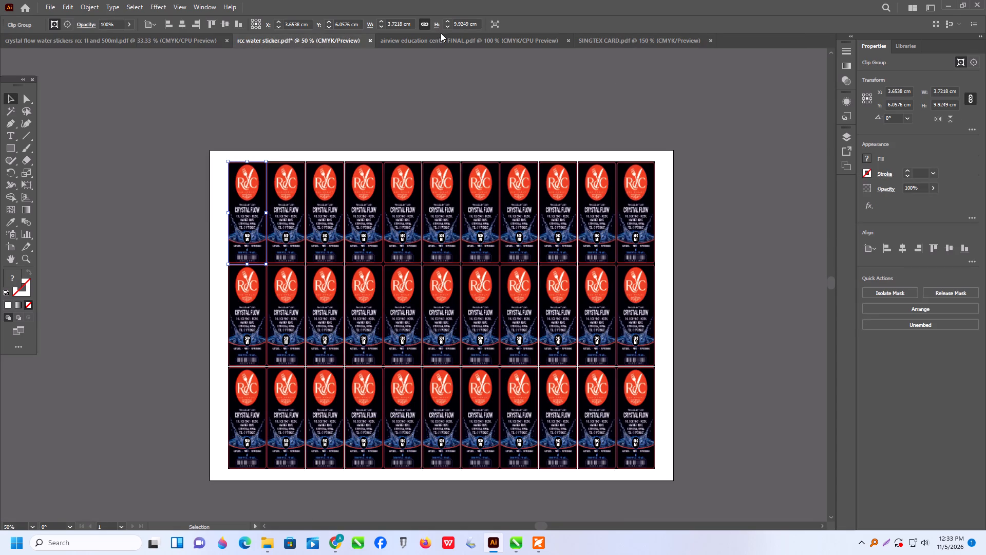
left_click(495, 39)
left_click(617, 36)
scroll(428, 160, "up", 1)
scroll(149, 256, "down", 1, "alt")
scroll(226, 232, "down", 2, "alt")
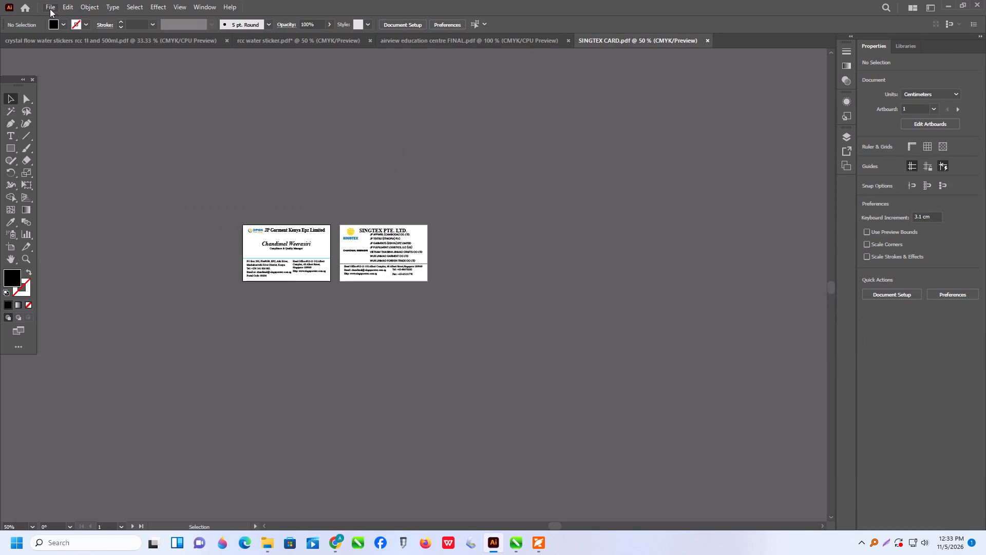
From File Explorer, open the VISION BANNER PDF in the ALEKH folder on Local Disk (D:) with Adobe Illustrator 2023.
left_click(270, 536)
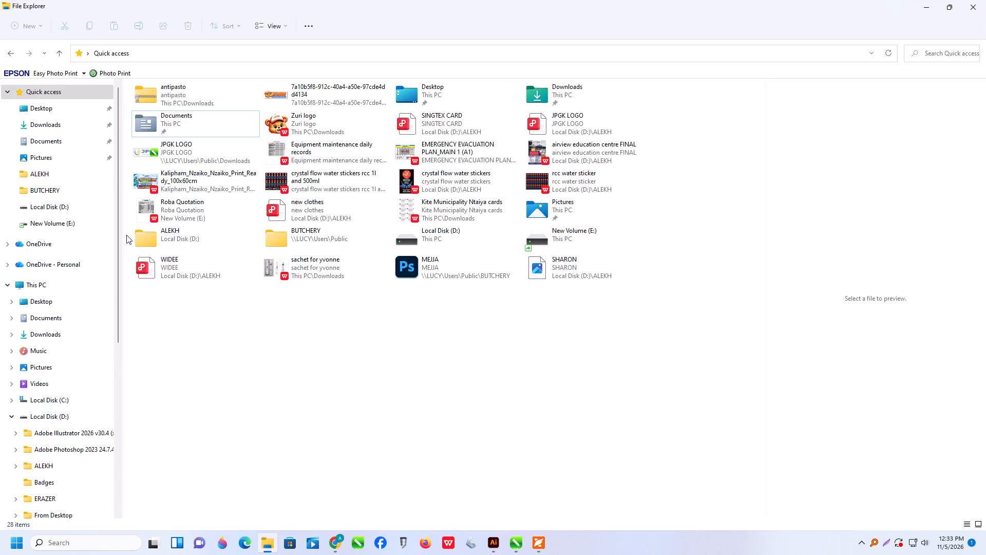
left_click(64, 416)
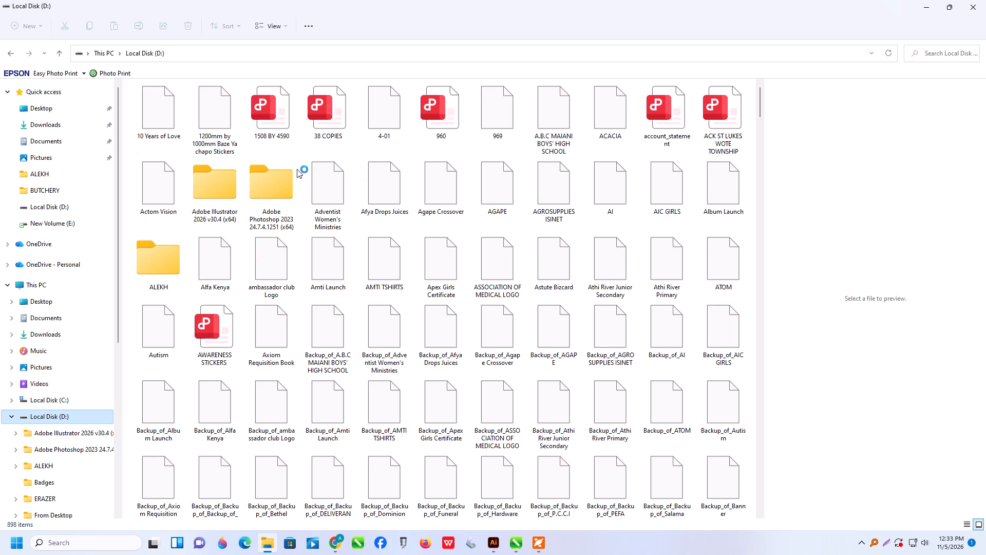
triple_click(275, 118)
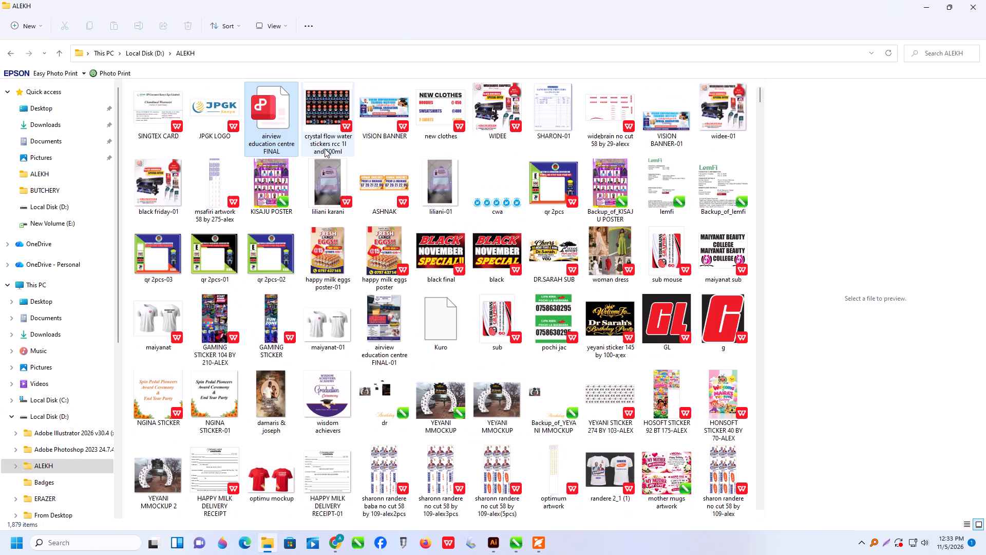
left_click(372, 117)
right_click(372, 117)
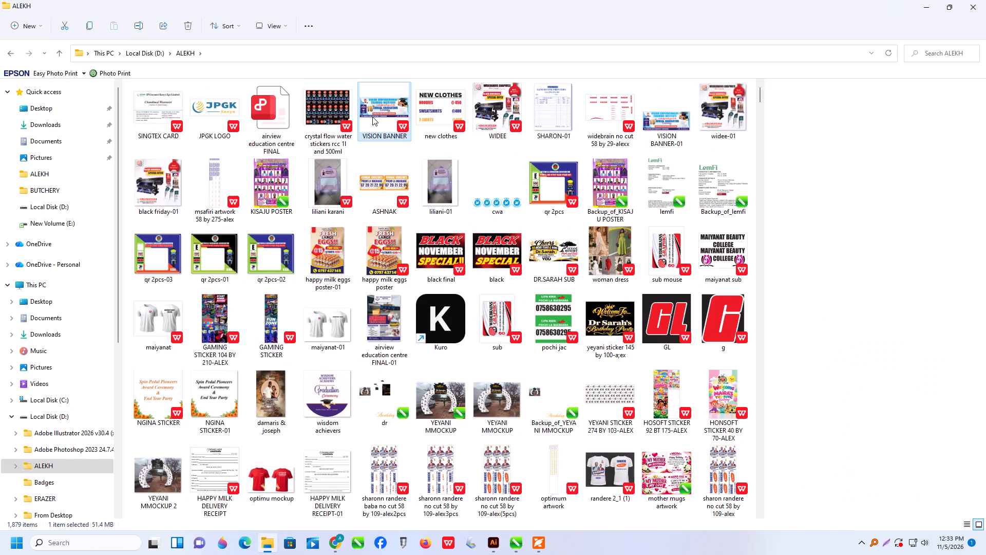
left_click(418, 171)
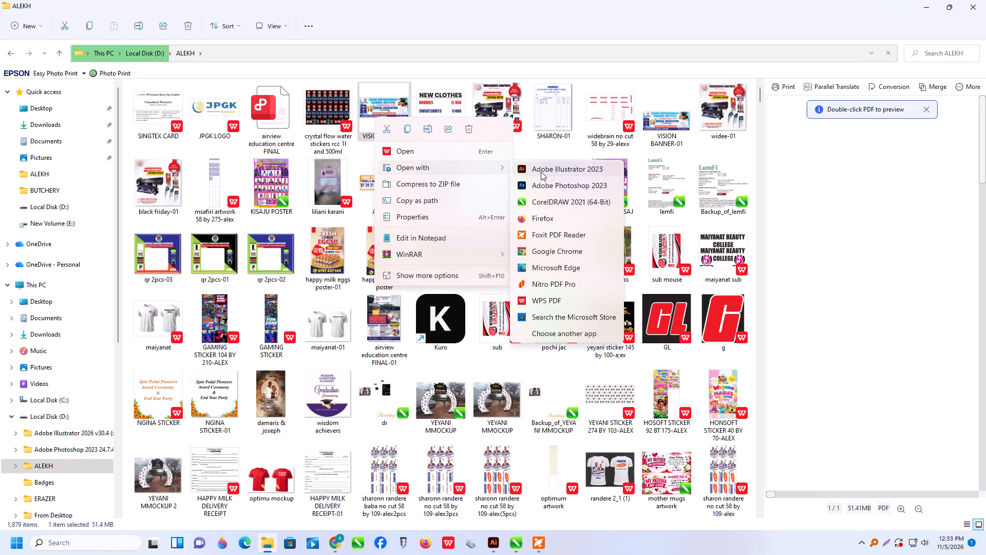
left_click(541, 171)
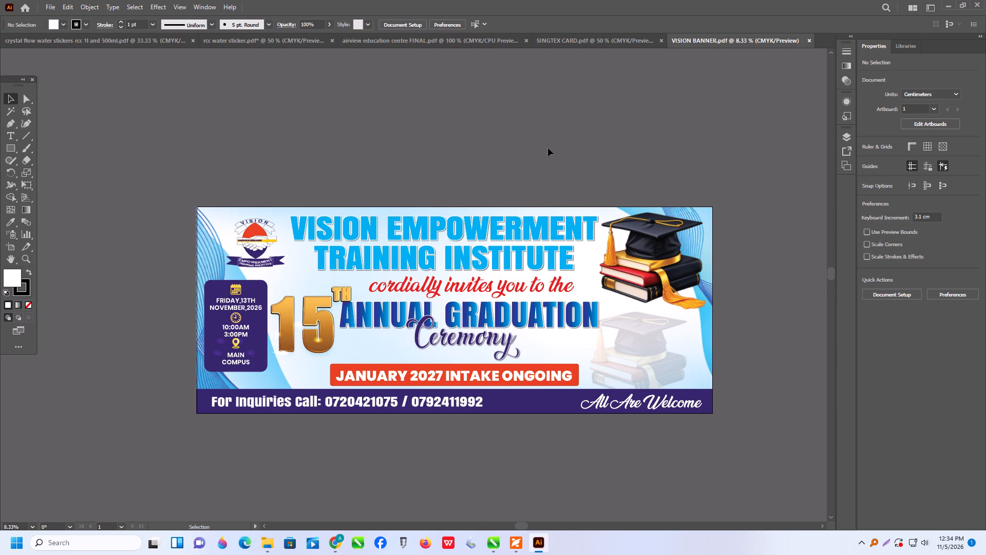
Release the clipping mask around the whole Vision banner artwork.
left_click(658, 277)
right_click(644, 275)
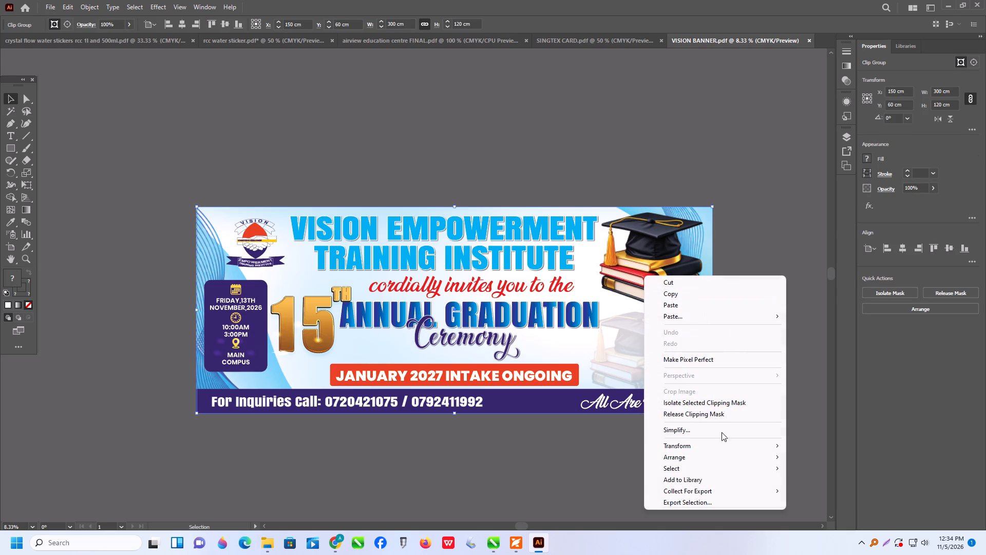
left_click(696, 418)
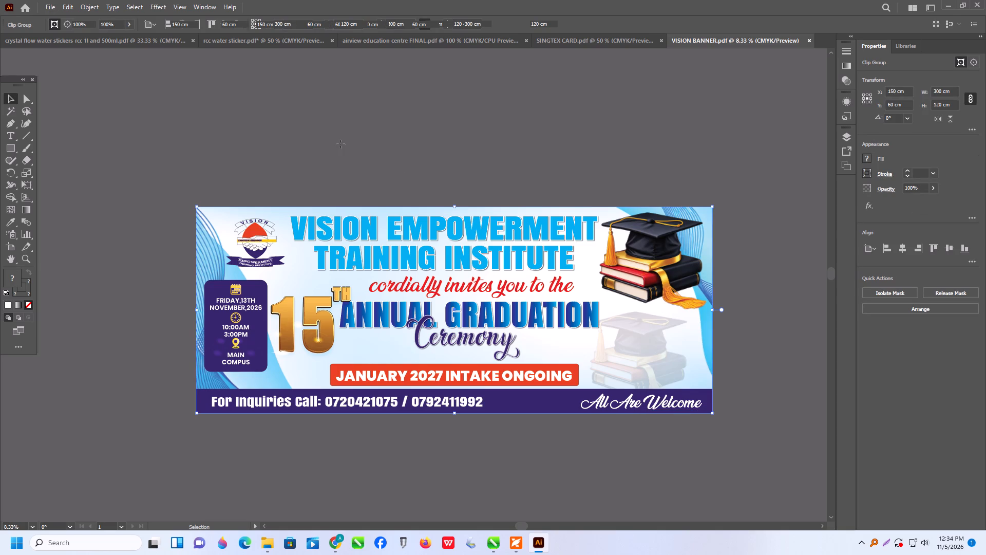
left_click(139, 93)
Ungroup the banner artwork, including its nested group, so its elements can be selected individually.
left_click(655, 240)
right_click(655, 241)
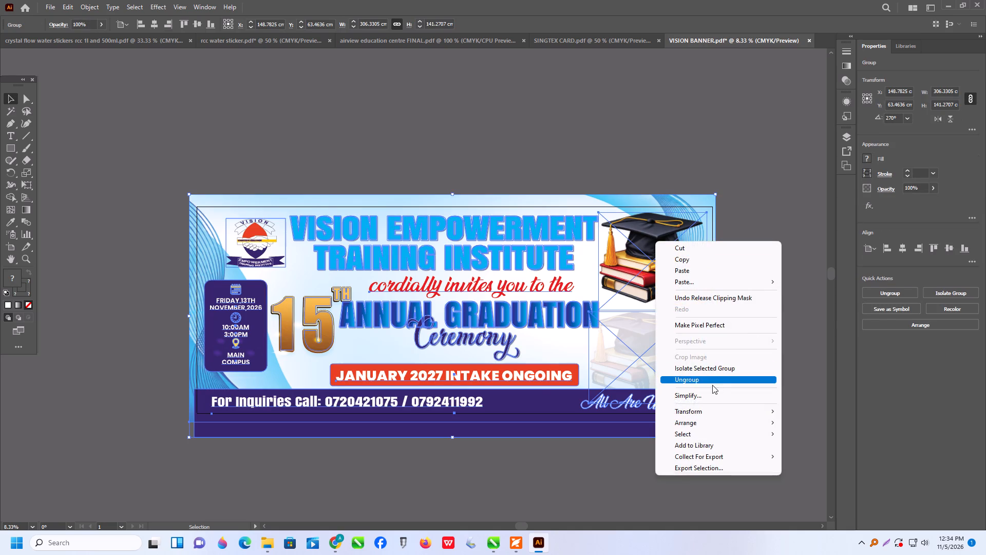
left_click(709, 384)
left_click(732, 379)
left_click(635, 373)
right_click(632, 364)
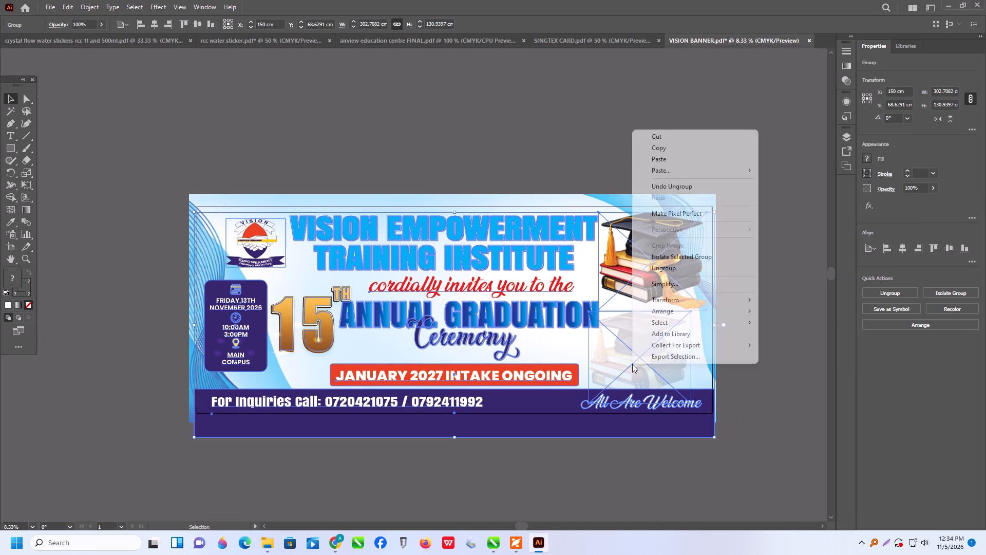
left_click(670, 266)
left_click(610, 143)
left_click(648, 147)
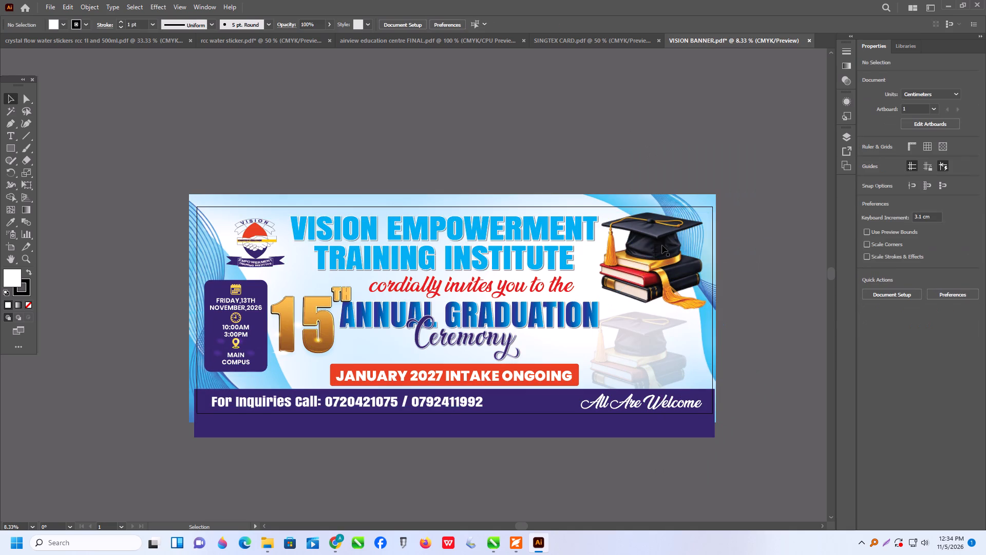
Delete the graduation cap and books image and its faded copy below it.
left_click(662, 245)
key("Delete")
left_click(647, 324)
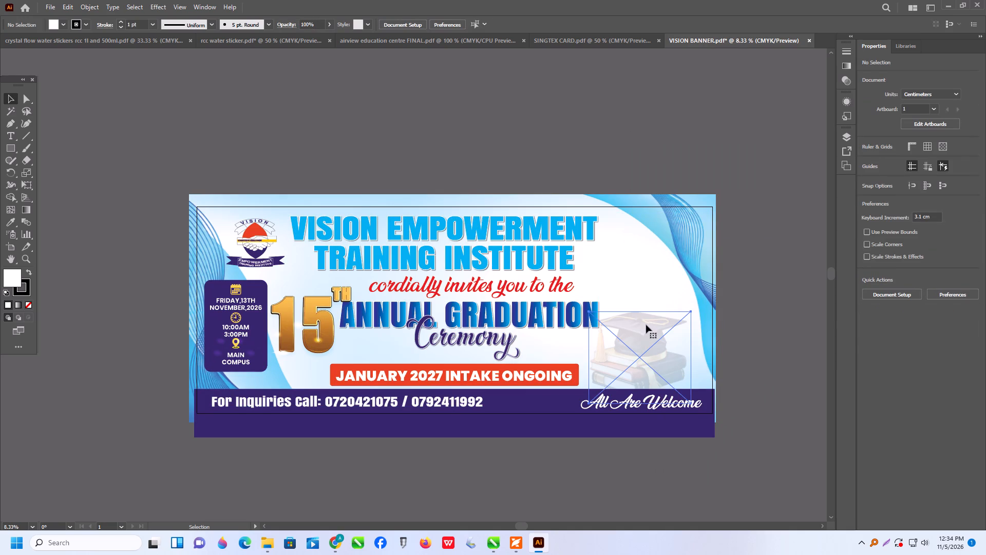
key("Delete")
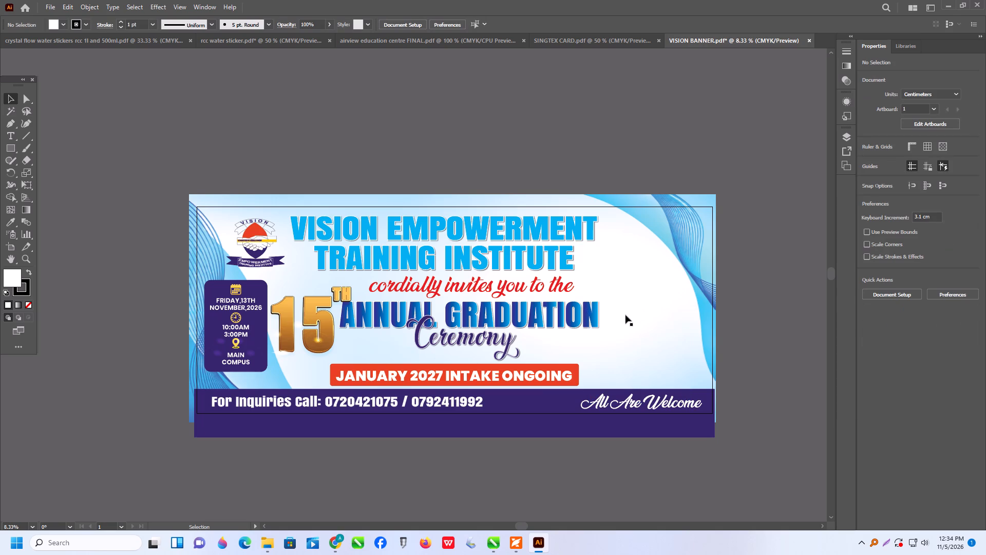
Move the "Ceremony" script text off the artboard, just above the banner.
left_click(440, 340)
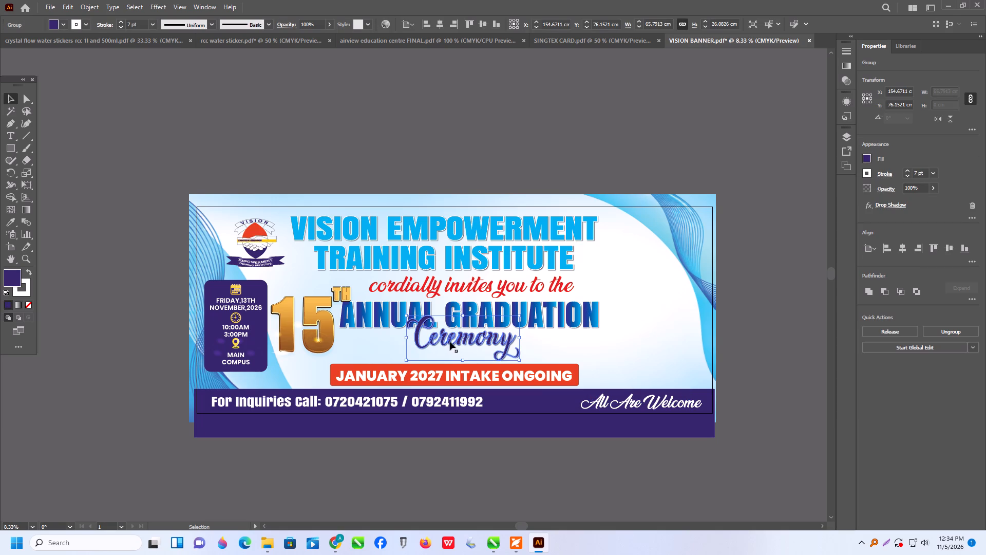
left_click(399, 320)
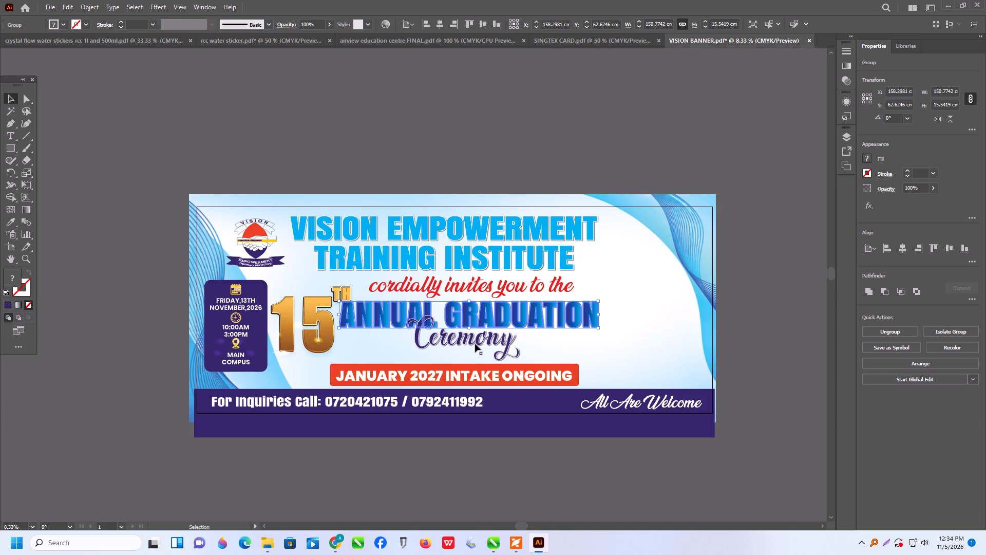
left_click_drag(475, 344, 496, 179)
Move the "ANNUAL GRADUATION" heading straight up off the artboard, above the "Ceremony" text.
left_click(483, 316)
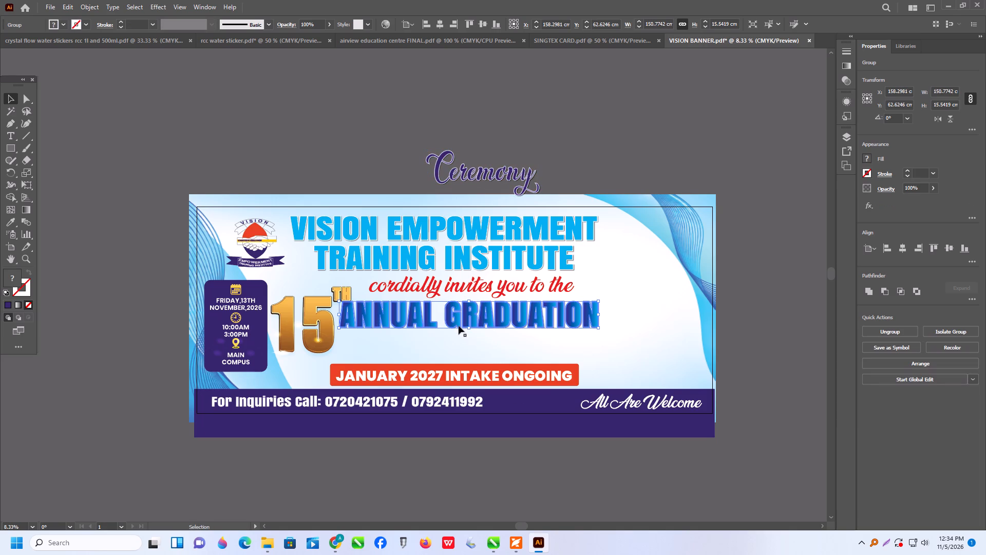
right_click(456, 324)
left_click(302, 126)
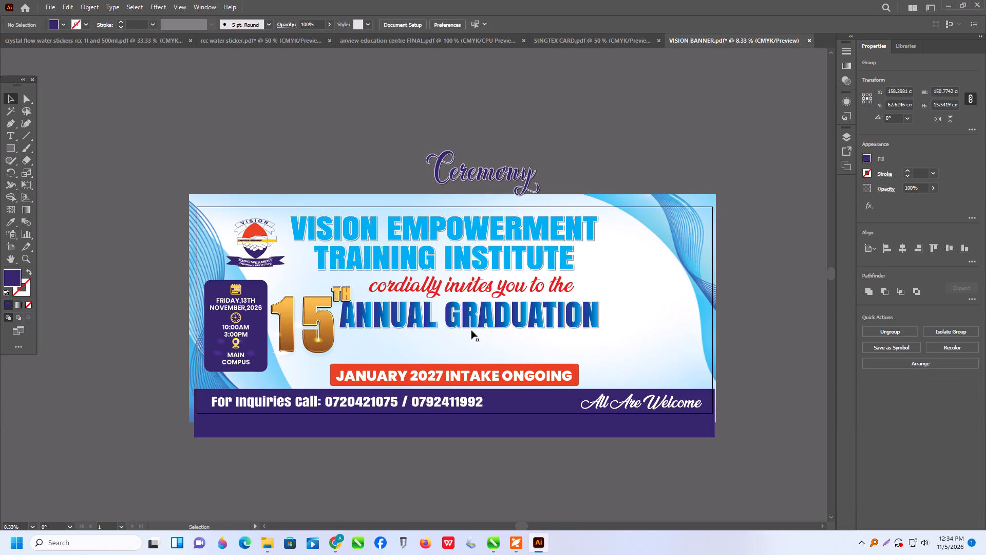
scroll(471, 330, "up", 3)
left_click_drag(476, 356, 476, 113)
scroll(473, 117, "up", 3)
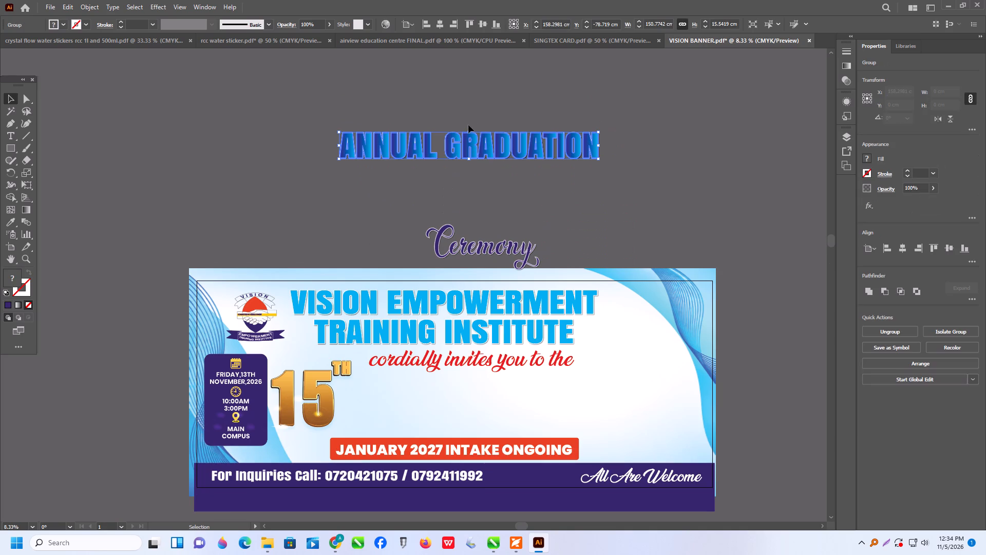
Ungroup the "ANNUAL GRADUATION" heading and its nested groups into separate pieces.
right_click(451, 143)
left_click(503, 287)
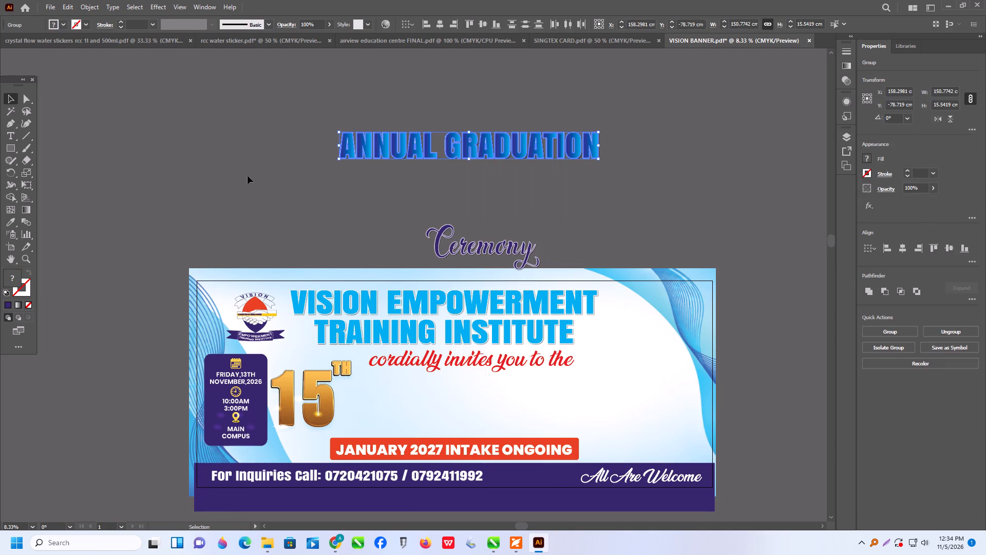
left_click(248, 176)
left_click(271, 123)
left_click_drag(271, 120, 441, 182)
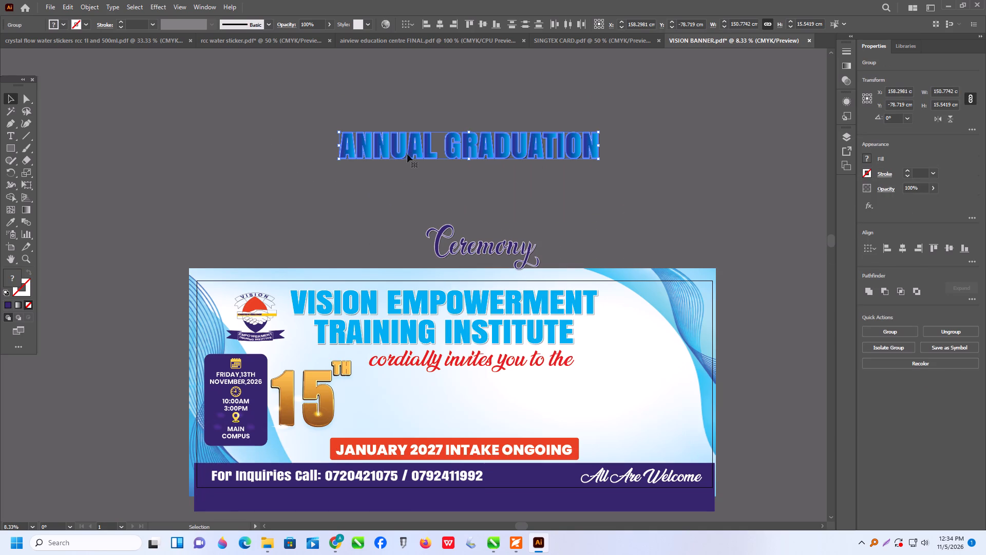
right_click(407, 154)
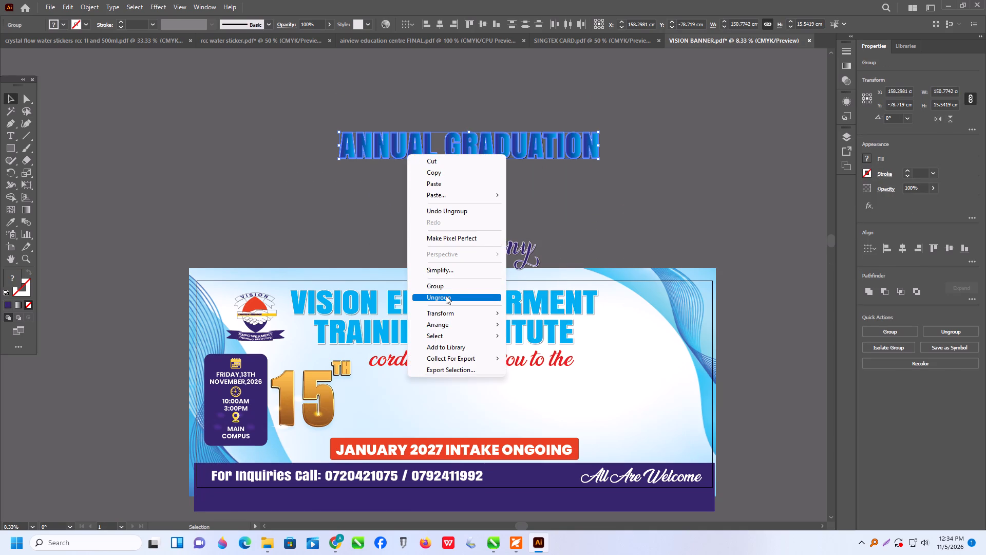
left_click(446, 295)
Delete the word "ANNUAL" from the heading above the banner, keeping "GRADUATION".
double_click(365, 178)
left_click_drag(308, 132, 435, 173)
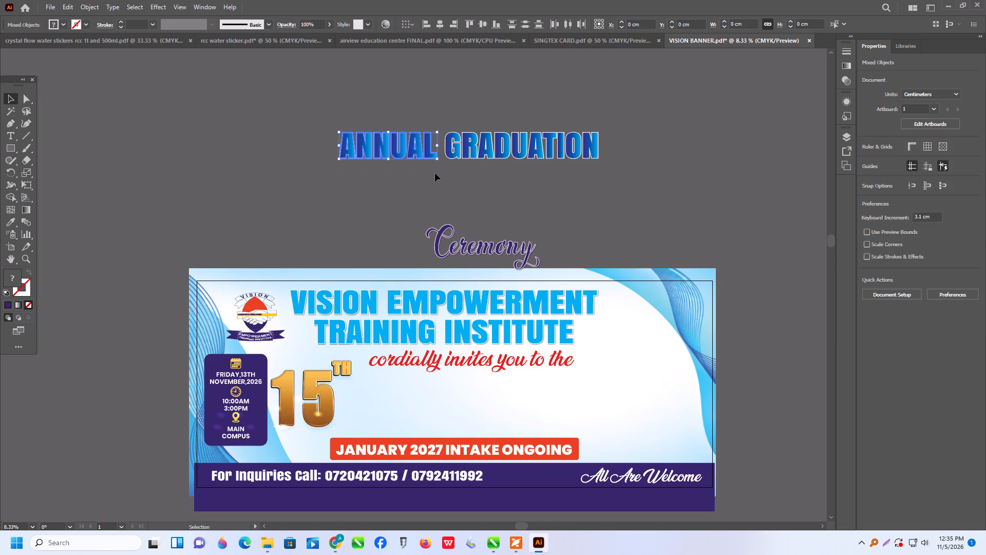
key("Delete")
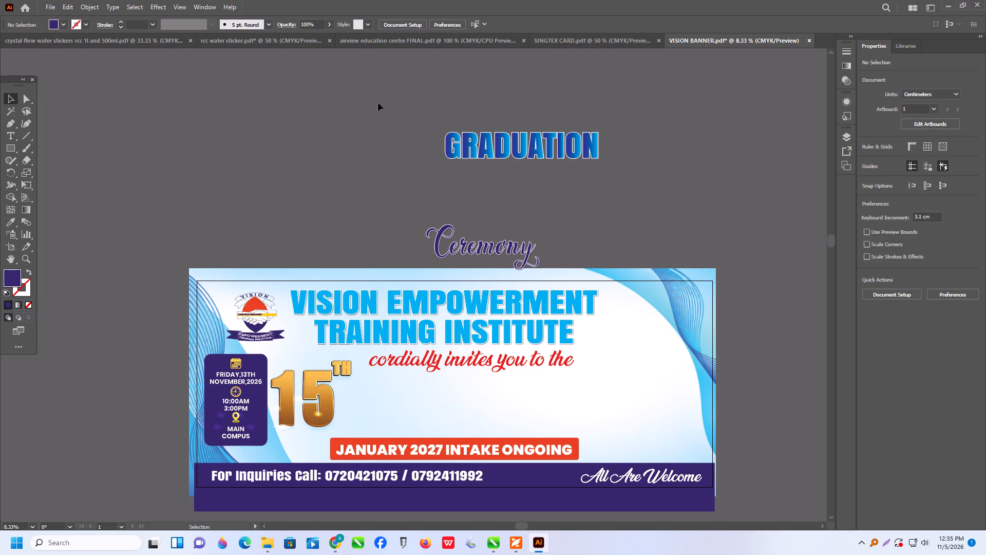
Move the "GRADUATION" text back onto the banner, beside the gold "15TH" and below "cordially invites you to the".
left_click_drag(378, 104, 699, 165)
left_click_drag(534, 153, 458, 404)
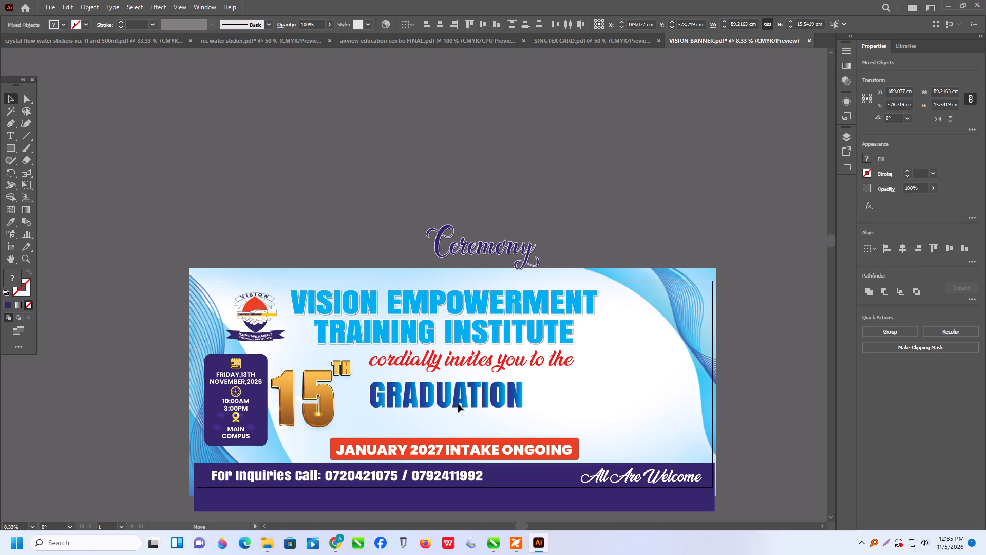
left_click_drag(458, 404, 463, 397)
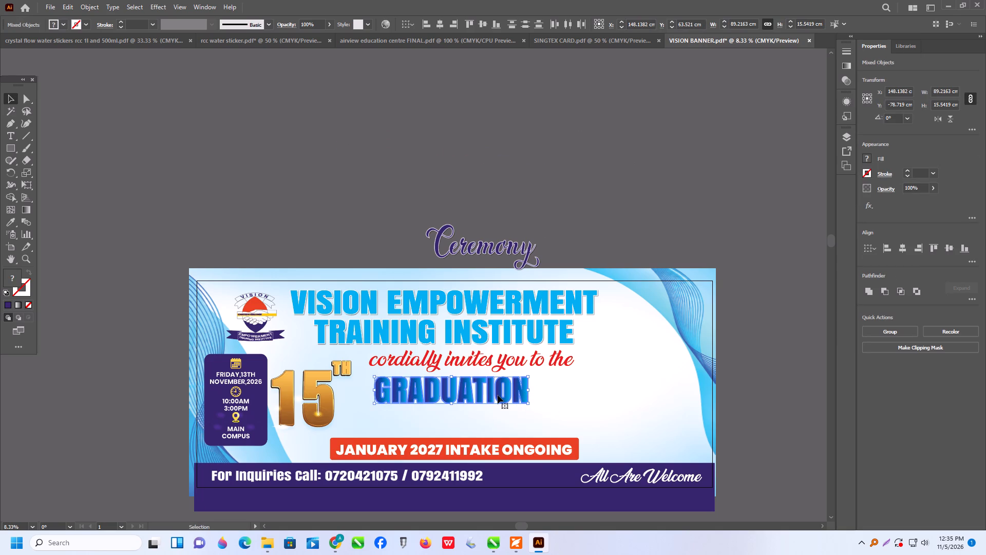
Place the "Ceremony" script back on the banner, tucked under and slightly overlapping the end of "GRADUATION".
left_click_drag(489, 255, 569, 415)
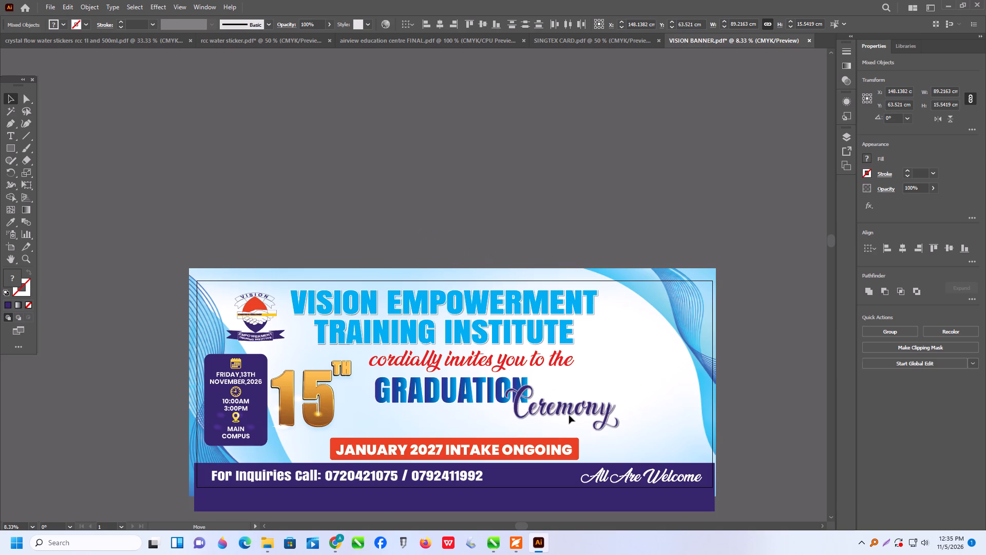
left_click_drag(569, 415, 548, 422)
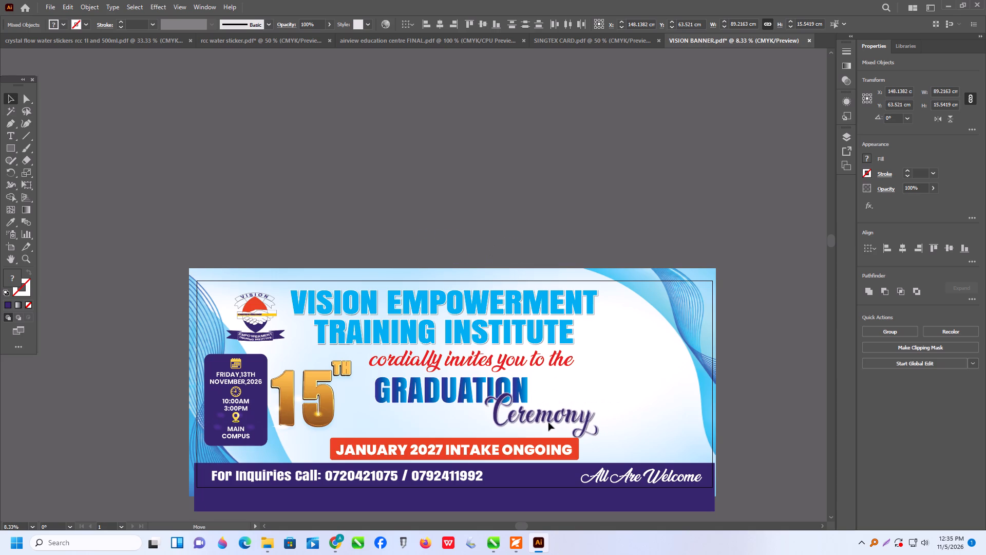
left_click_drag(548, 422, 548, 421)
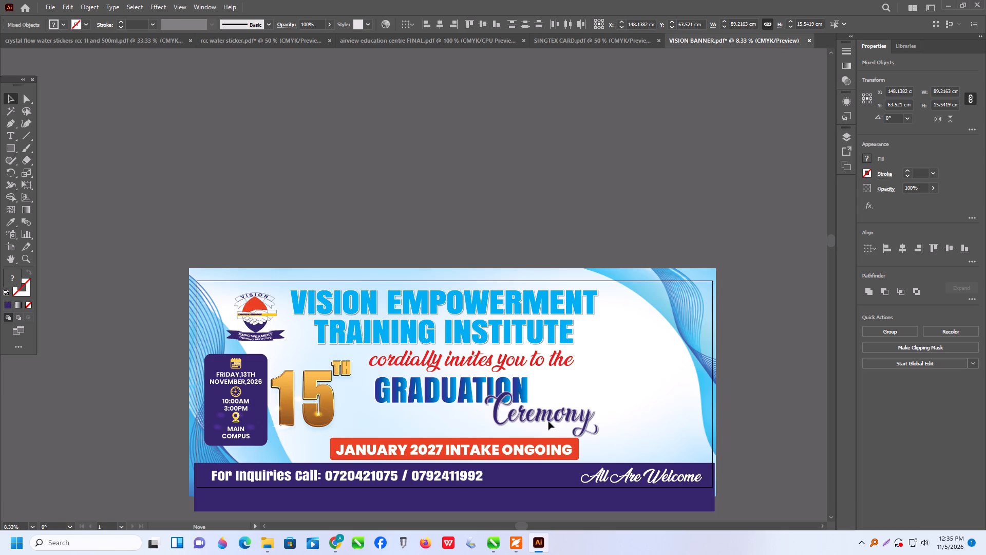
left_click_drag(548, 421, 548, 420)
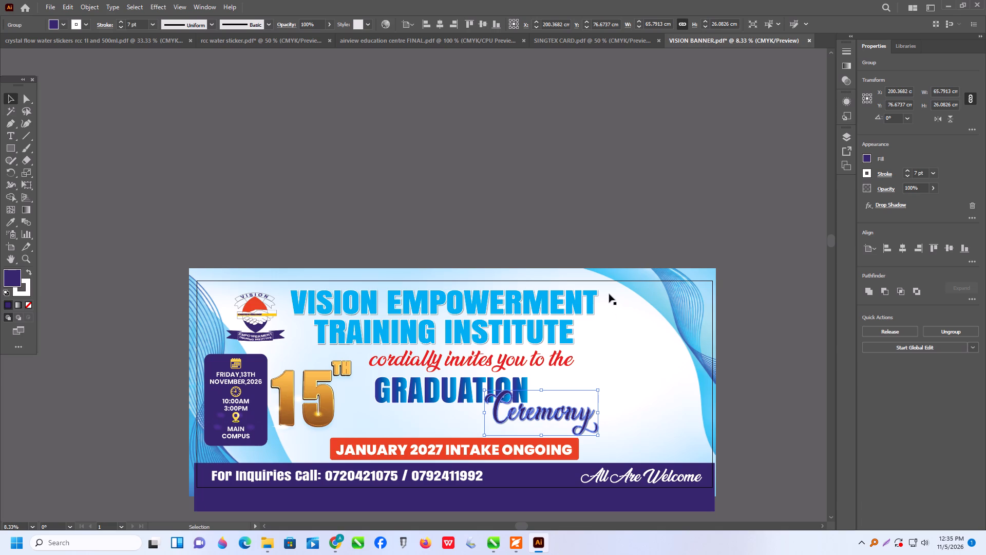
left_click(478, 205)
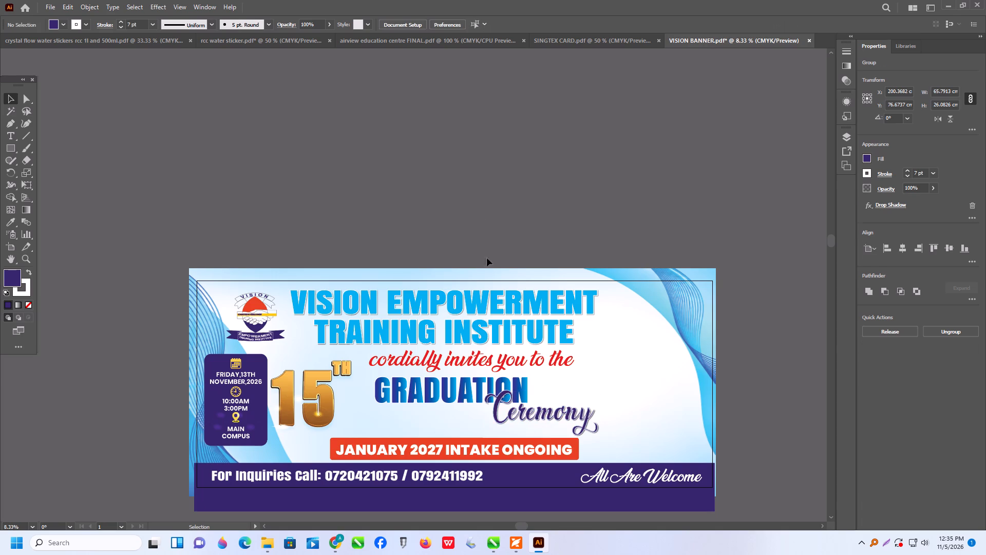
left_click_drag(497, 410, 422, 414)
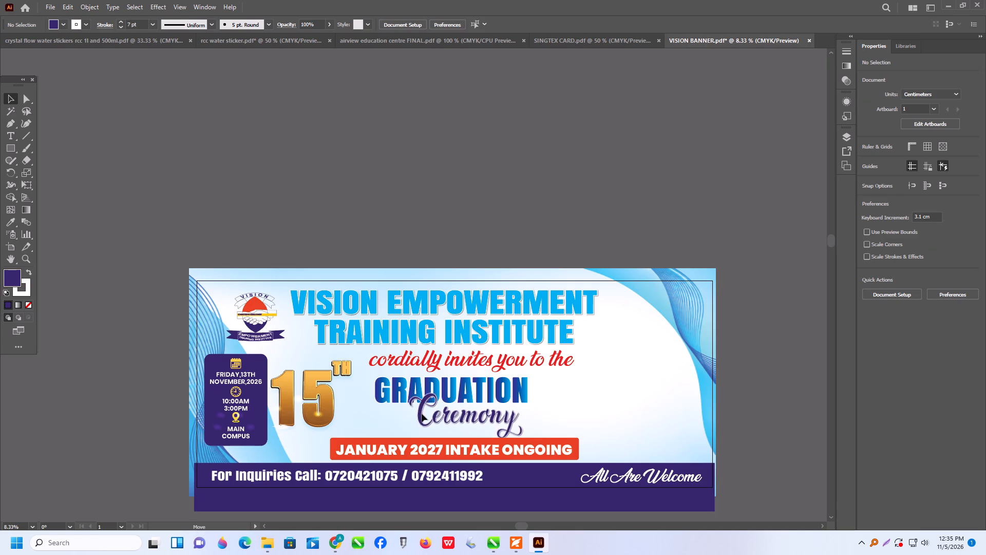
left_click_drag(422, 414, 522, 415)
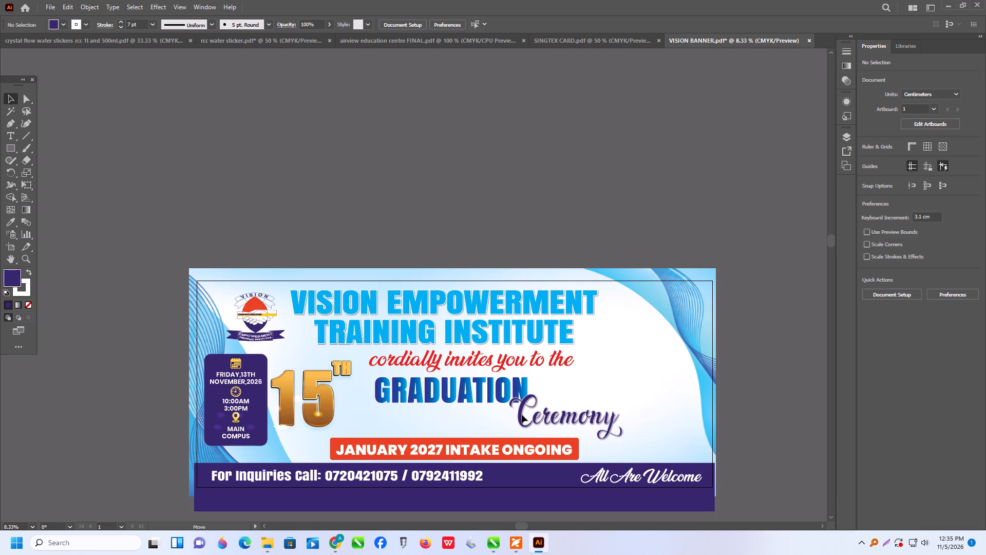
left_click_drag(522, 415, 496, 414)
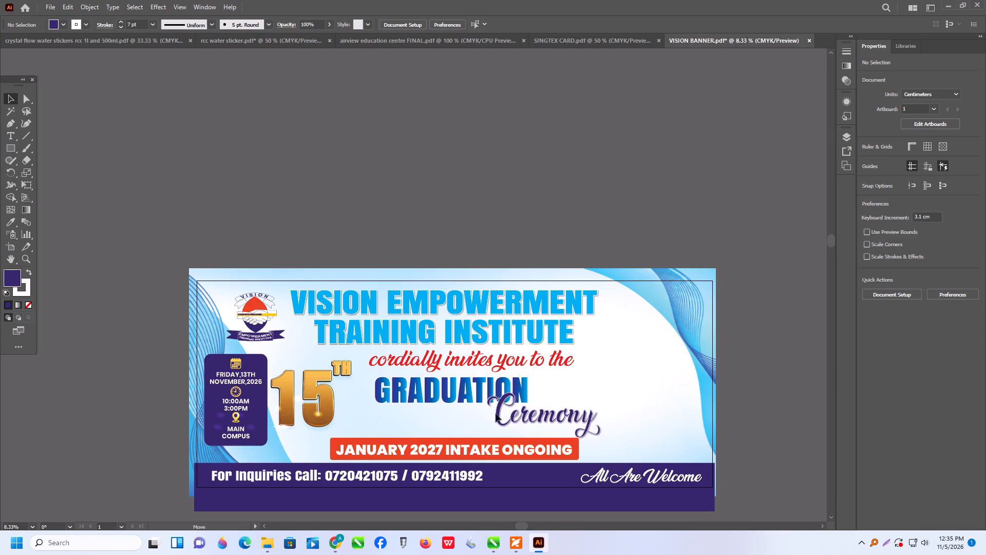
left_click_drag(496, 414, 486, 415)
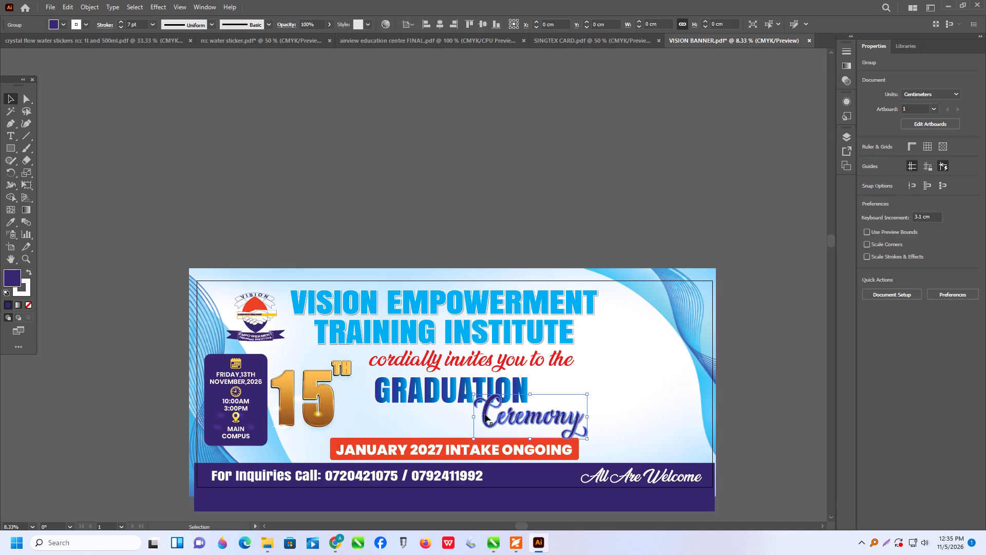
left_click(470, 214)
Move the unfilled 300 x 120 cm rectangle clear above the banner and fill it with the dark purple colour.
scroll(479, 225, "down", 1)
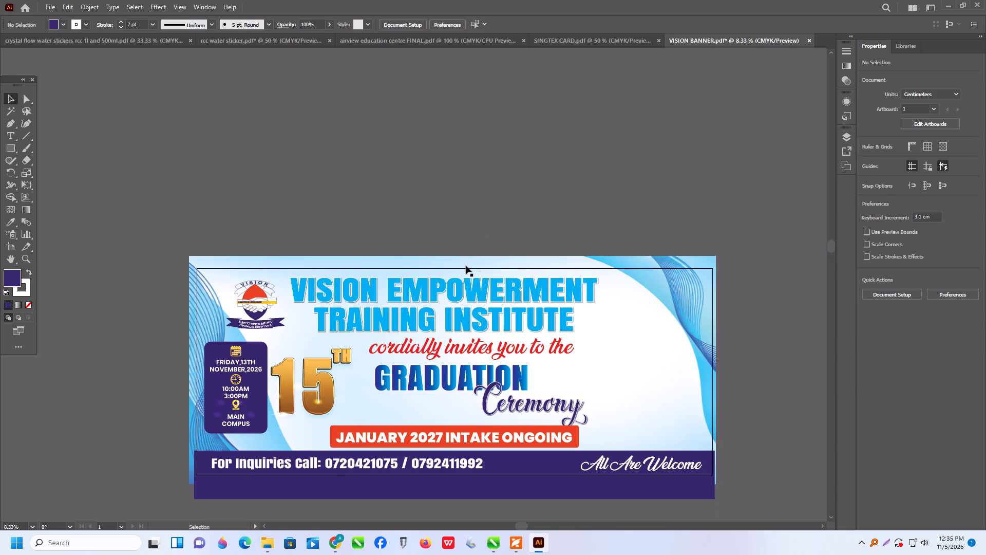
left_click_drag(462, 269, 432, 146)
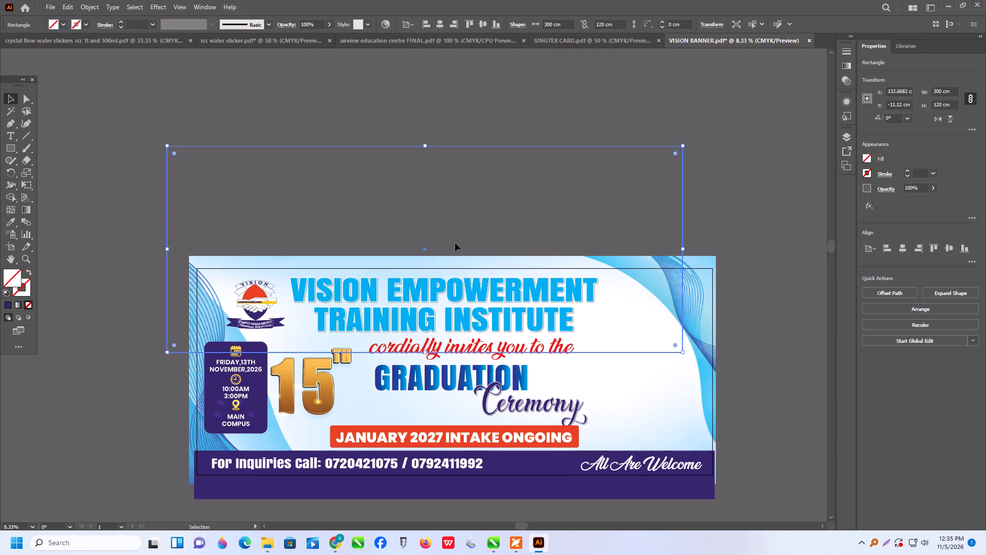
left_click(5, 304)
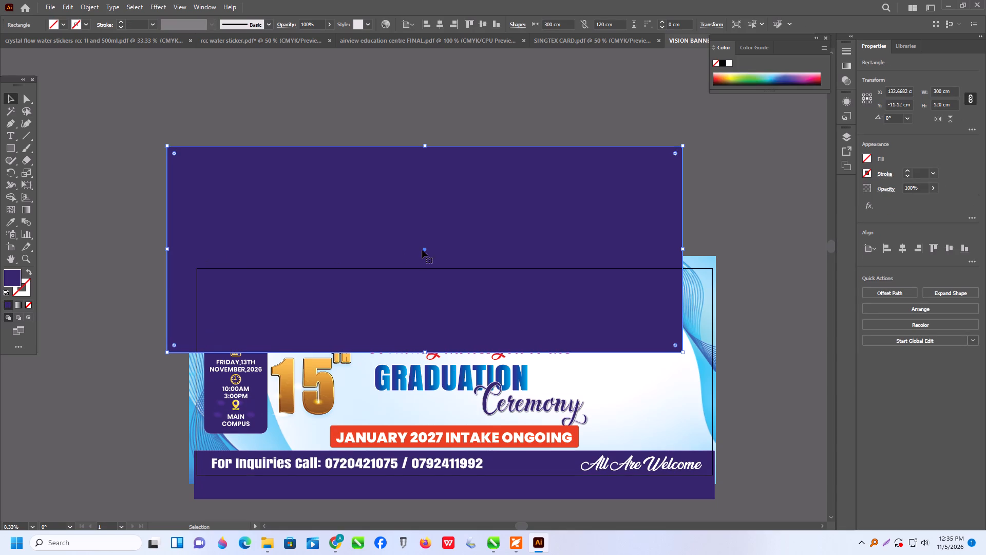
left_click_drag(423, 250, 353, 113)
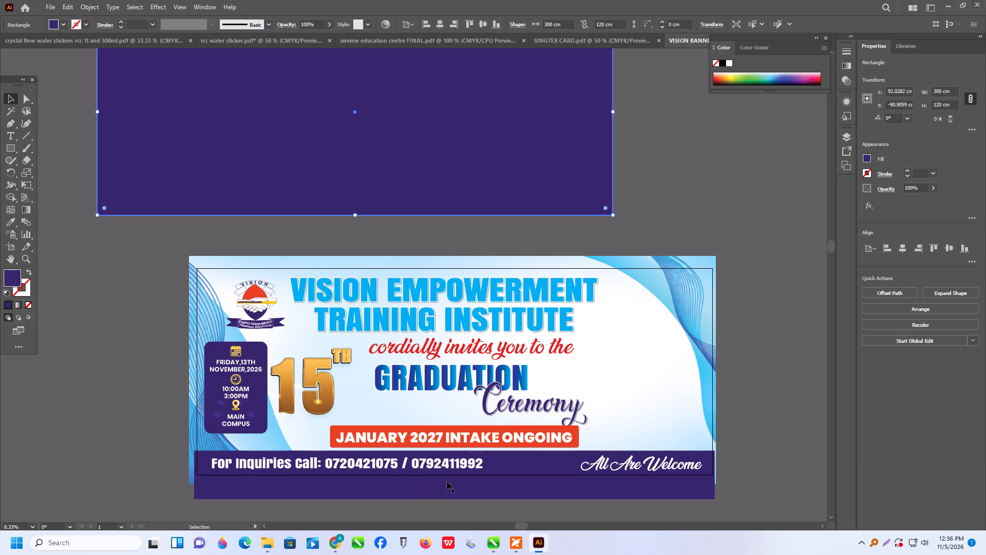
left_click(693, 215)
Switch to the Untitled-5 document in CorelDRAW and group the six vertical ZURI wordmarks below the bear heads.
left_click(586, 41)
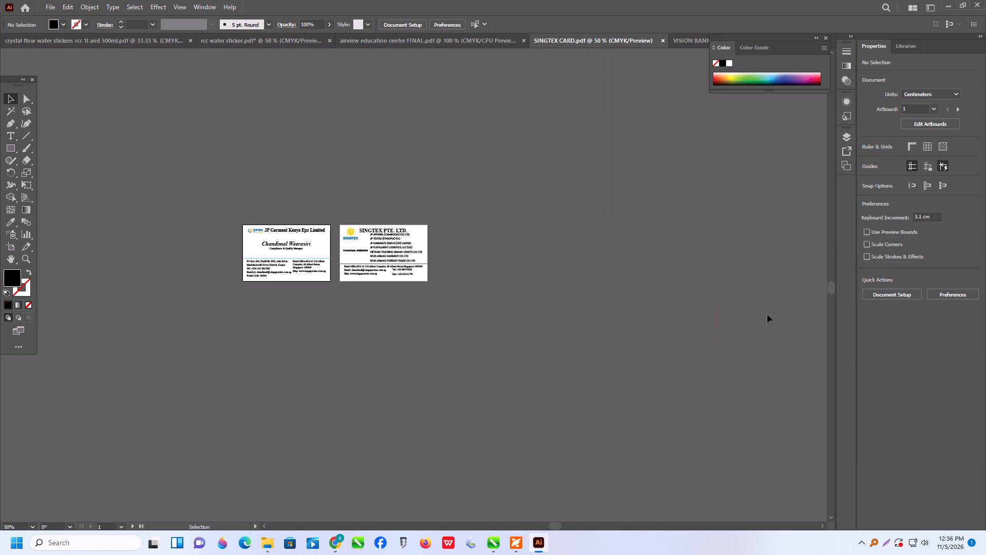
left_click_drag(767, 314, 766, 321)
left_click(487, 547)
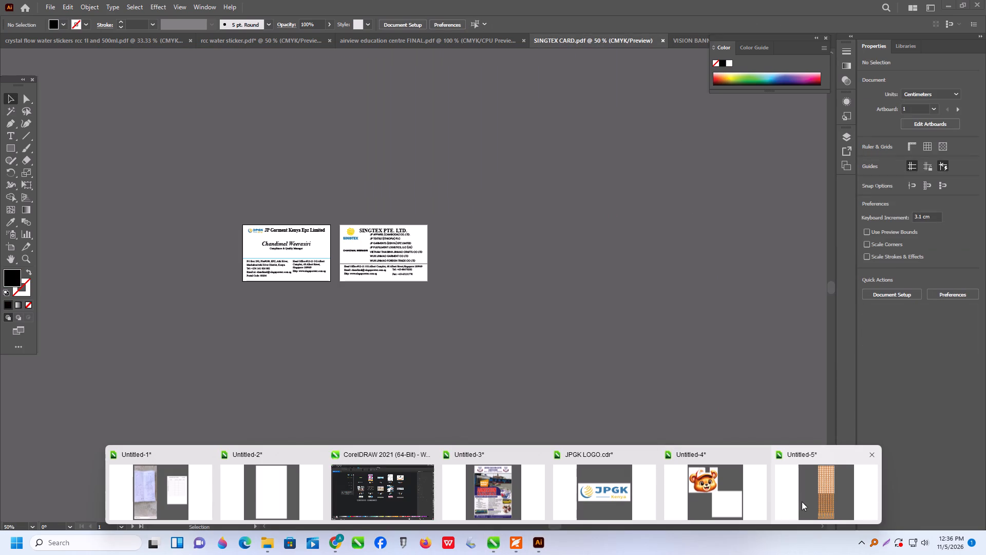
left_click(826, 504)
scroll(461, 268, "down", 7)
scroll(351, 310, "up", 4)
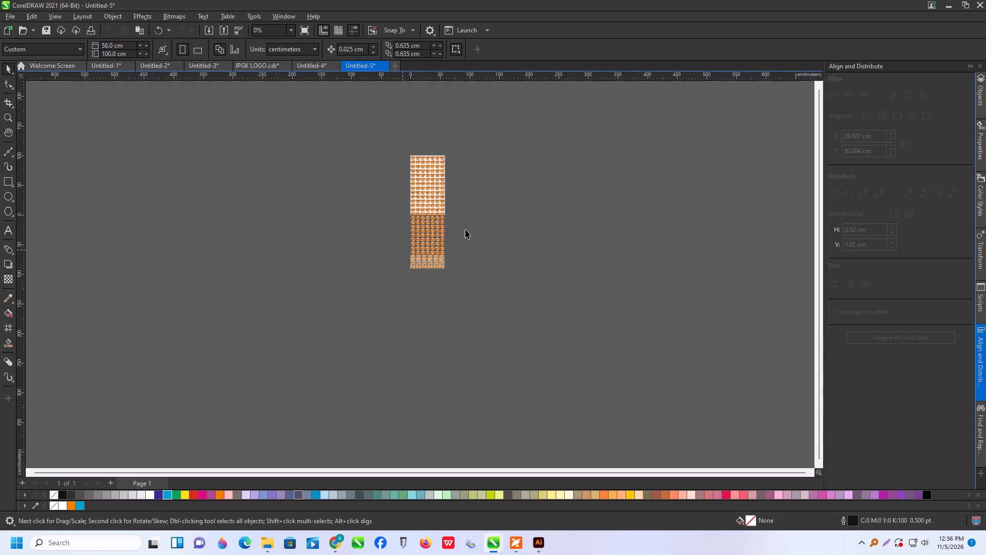
scroll(465, 229, "up", 13)
left_click_drag(277, 249, 675, 419)
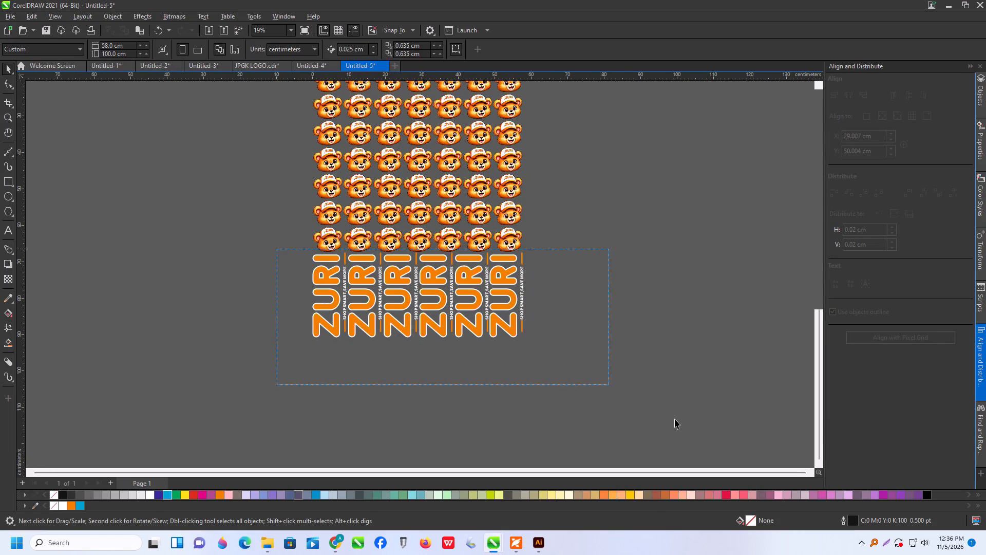
left_click_drag(675, 419, 684, 429)
scroll(532, 368, "up", 3)
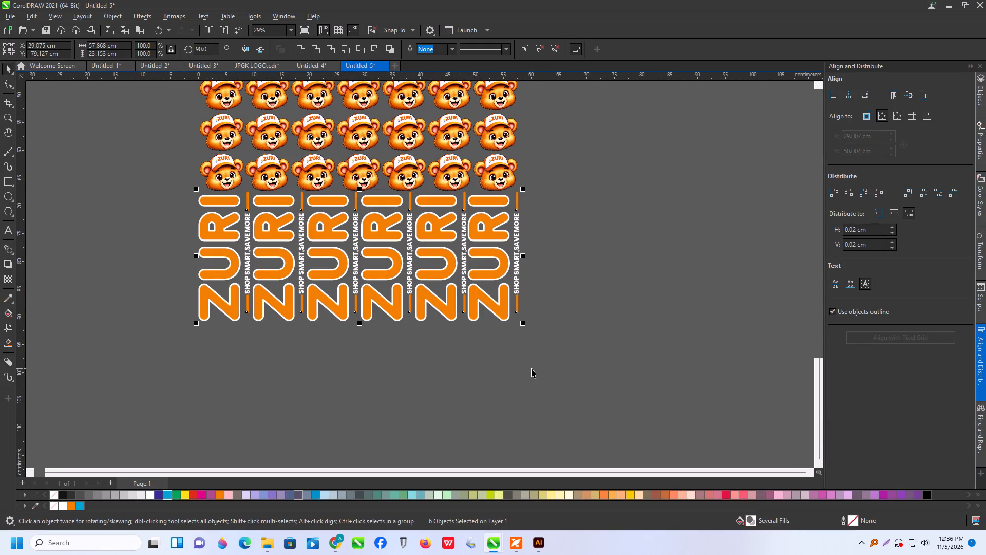
key("ctrl+g")
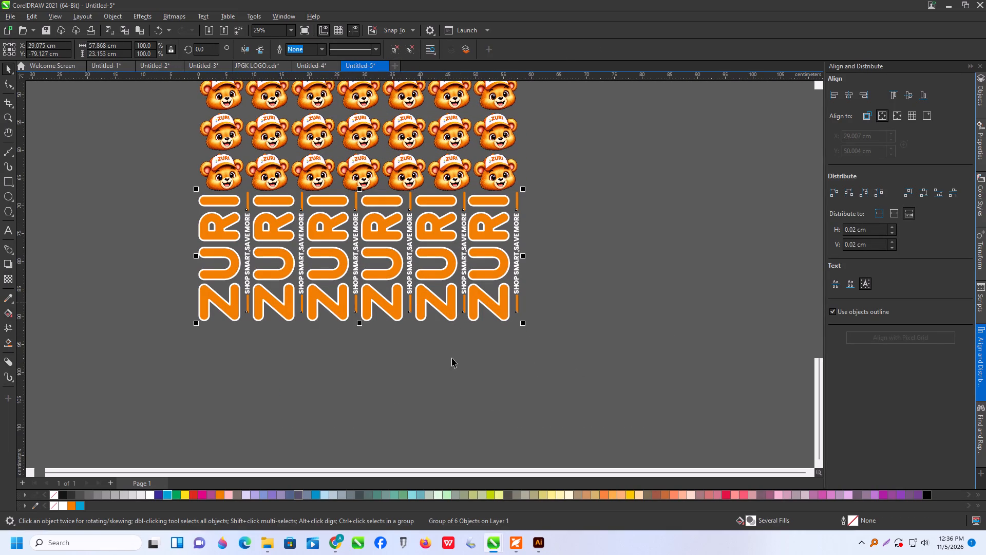
left_click(461, 375)
Duplicate the grouped ZURI row directly below itself and repeat the duplication twice to make four stacked rows.
left_click(483, 306)
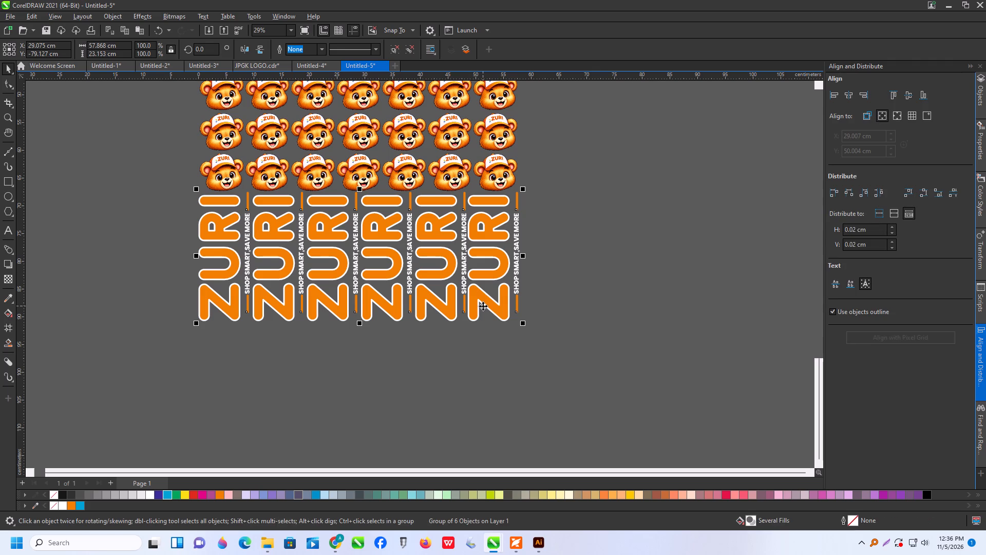
scroll(483, 306, "down", 4)
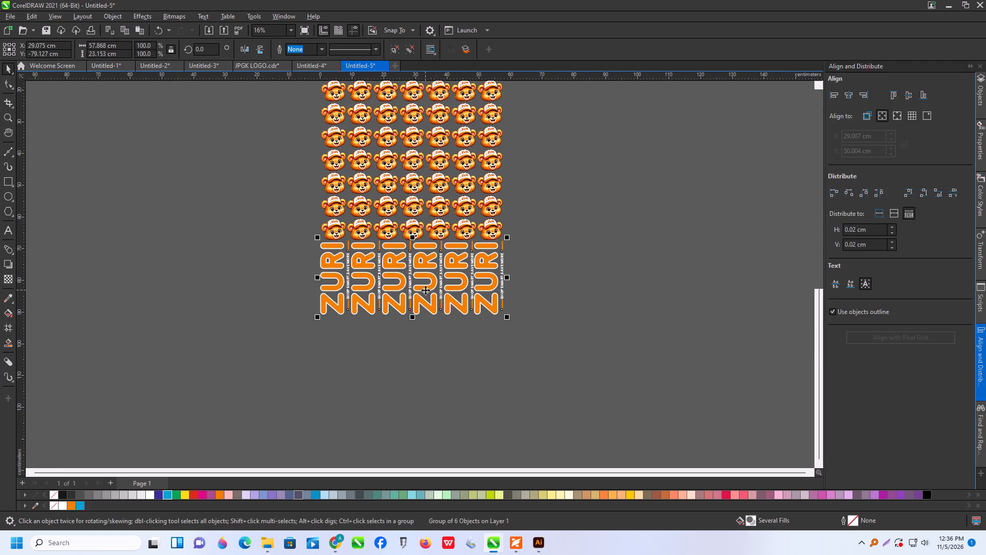
scroll(416, 279, "down", 5)
scroll(404, 325, "up", 4)
left_click_drag(417, 233, 416, 298)
right_click(416, 298)
scroll(416, 298, "down", 2)
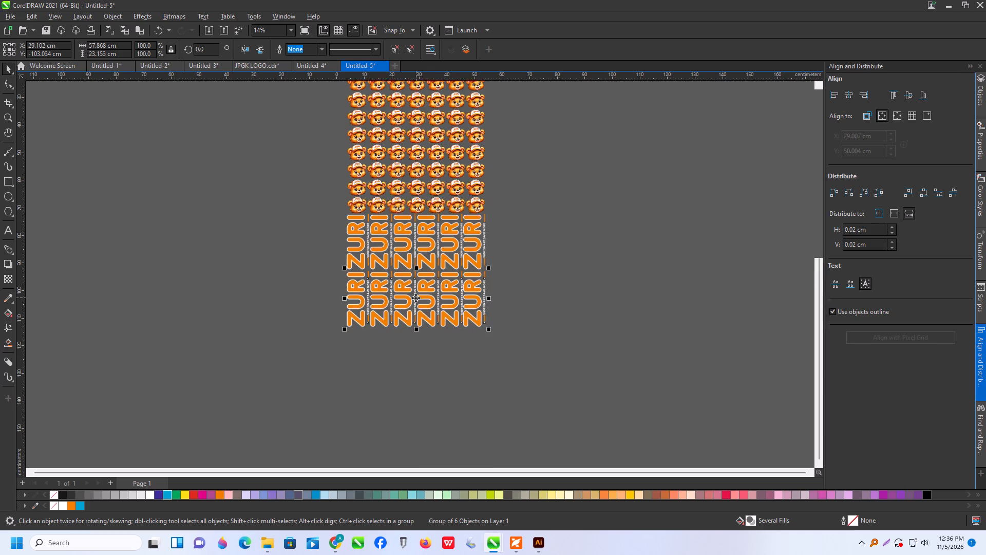
scroll(415, 298, "down", 2)
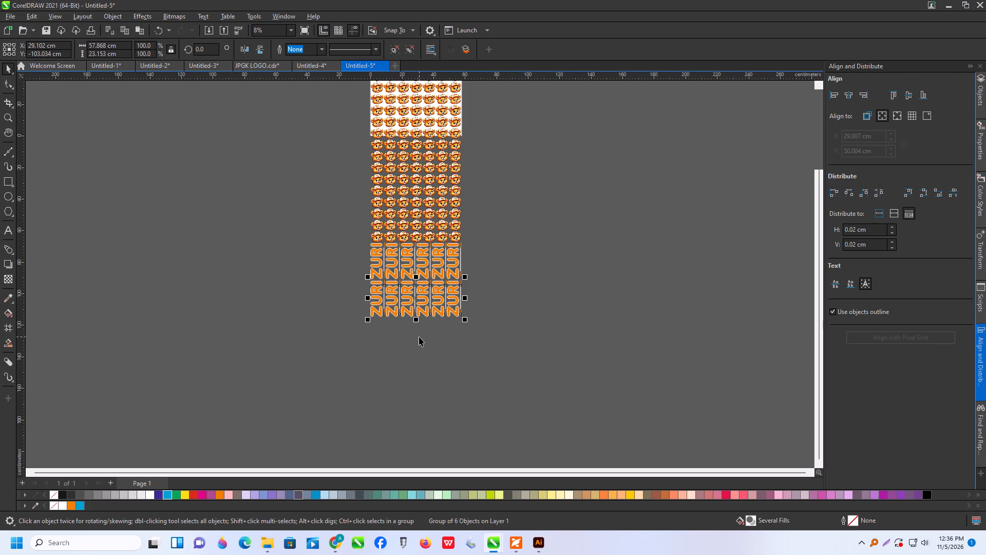
key("ctrl+d")
key("ctrl+d")
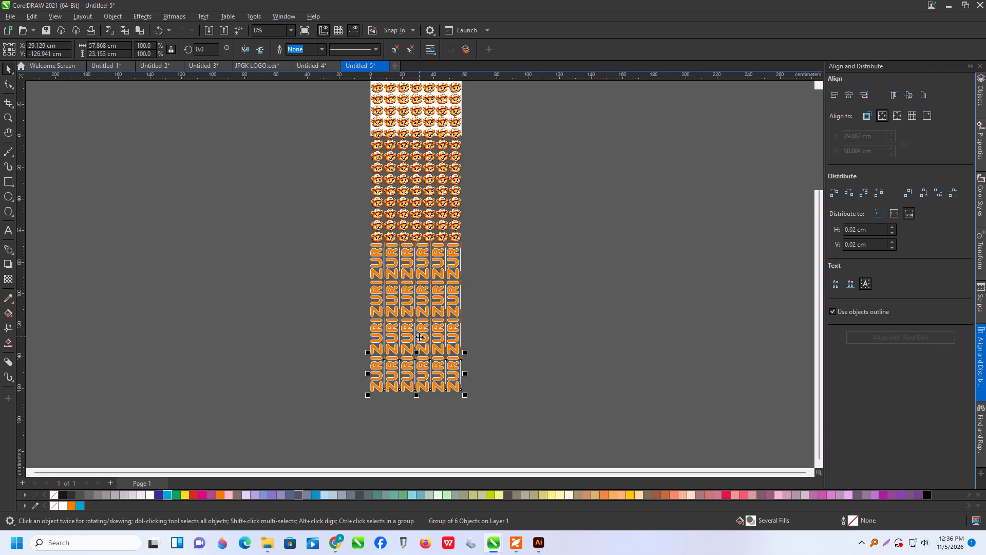
Move the four stacked ZURI rows aside from the bear heads and cut them out of the document.
scroll(372, 316, "down", 1, "ctrl")
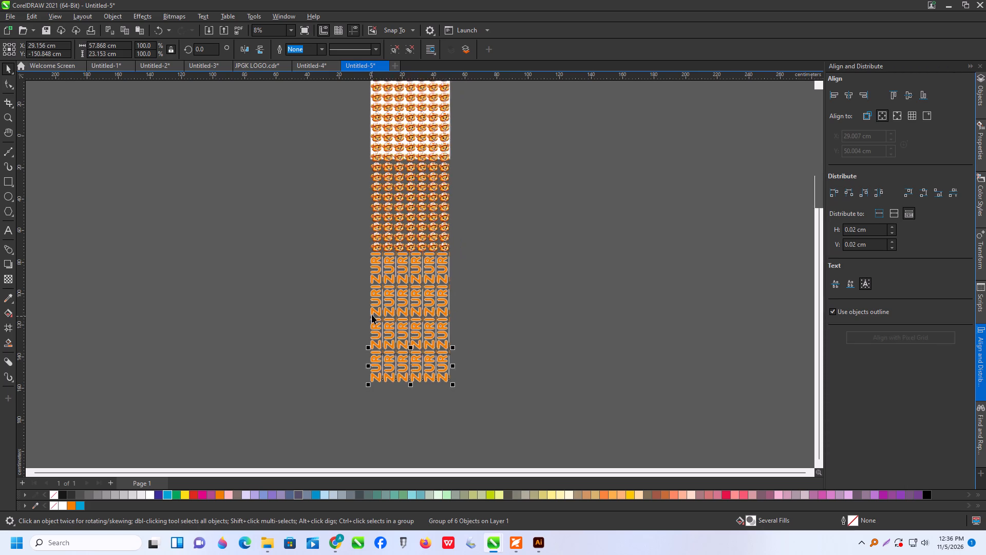
scroll(372, 314, "down", 1, "ctrl")
left_click_drag(355, 256, 495, 422)
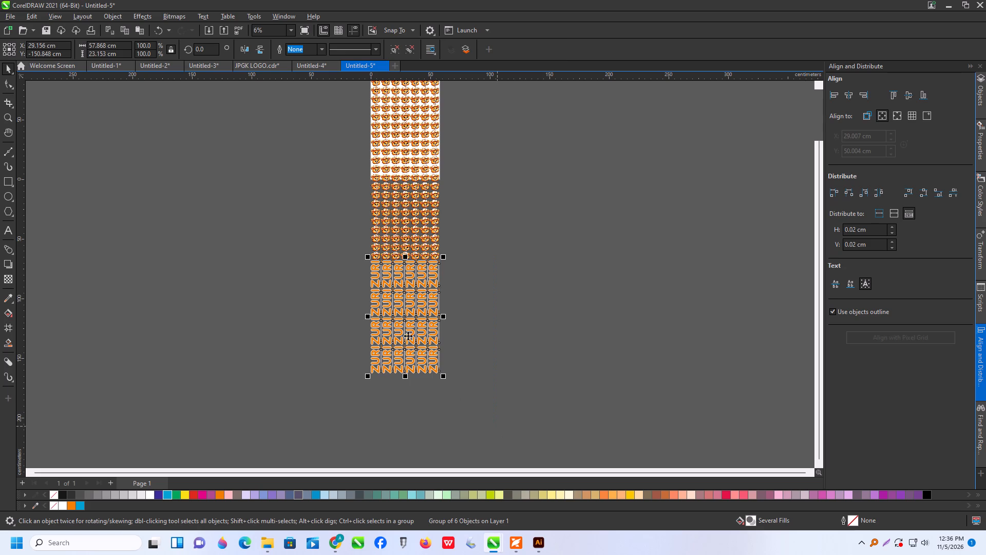
left_click_drag(408, 336, 553, 309)
scroll(582, 275, "up", 3)
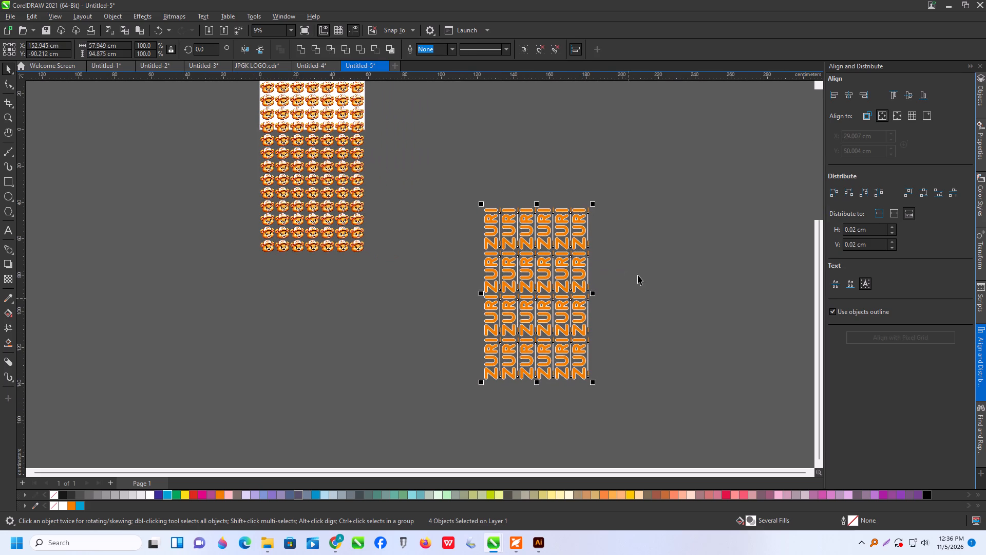
scroll(213, 344, "down", 2)
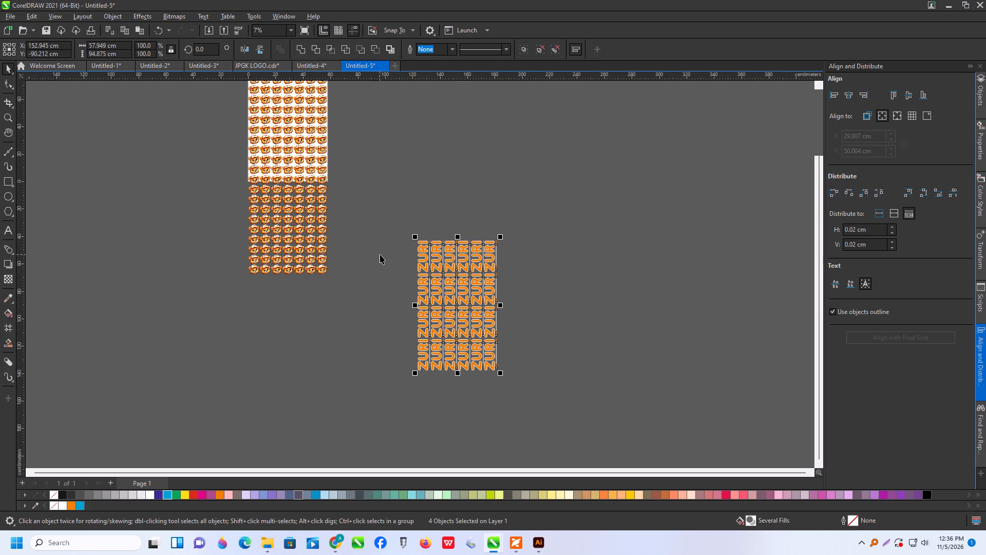
key("ctrl+x")
Group all the rows of bear heads into one object.
scroll(340, 277, "down", 3)
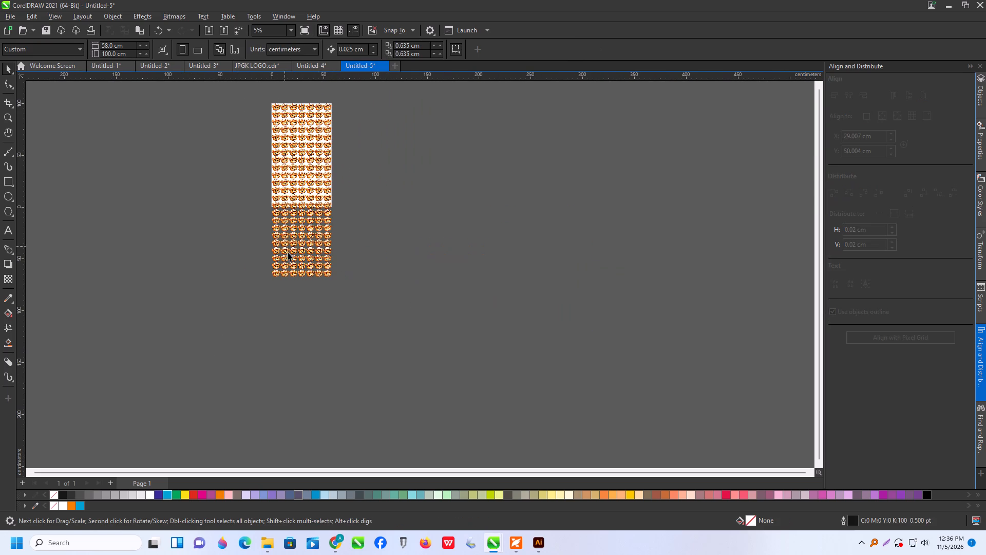
scroll(289, 254, "down", 1)
left_click_drag(243, 110, 378, 338)
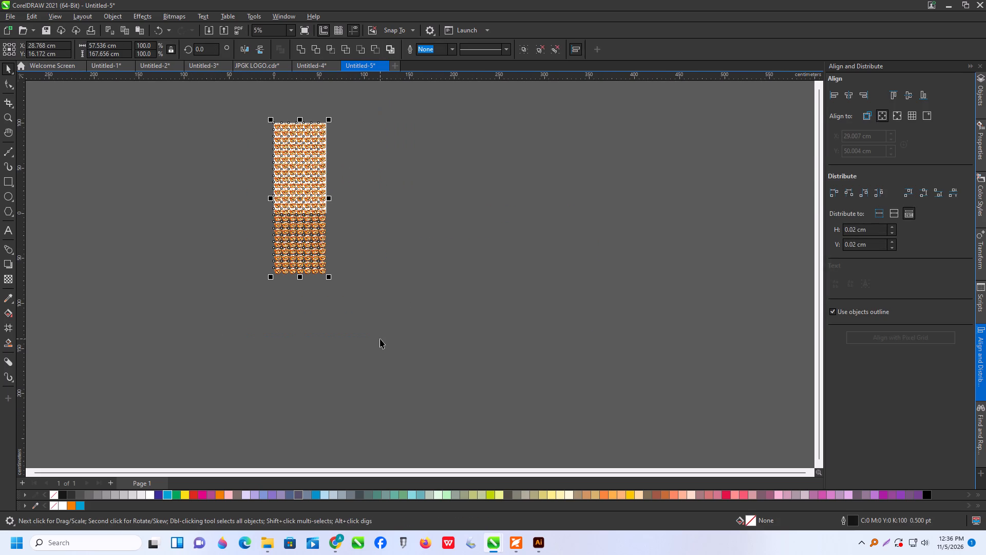
key("ctrl+g")
left_click_drag(148, 193, 148, 187)
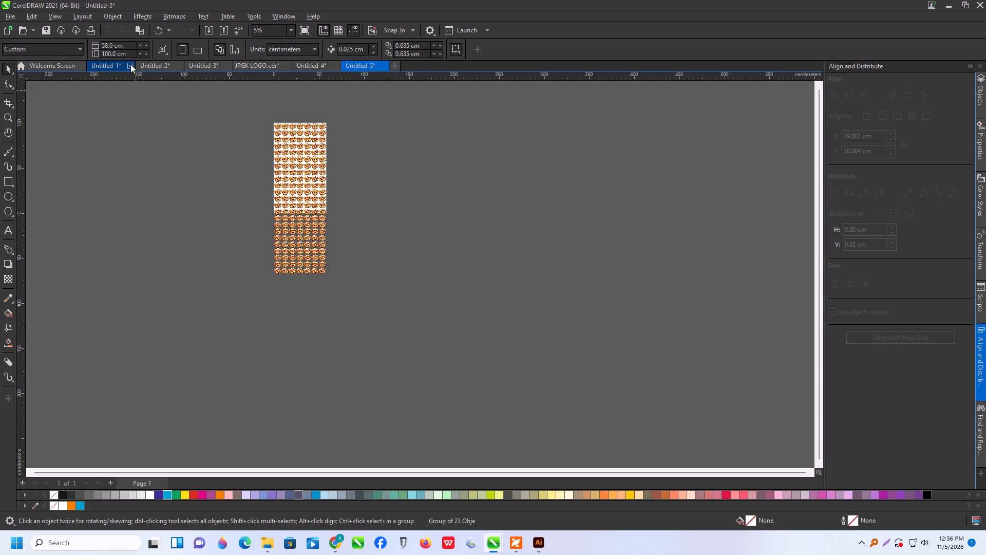
Set the page height to 168 cm.
left_click_drag(128, 53, 90, 55)
key("1")
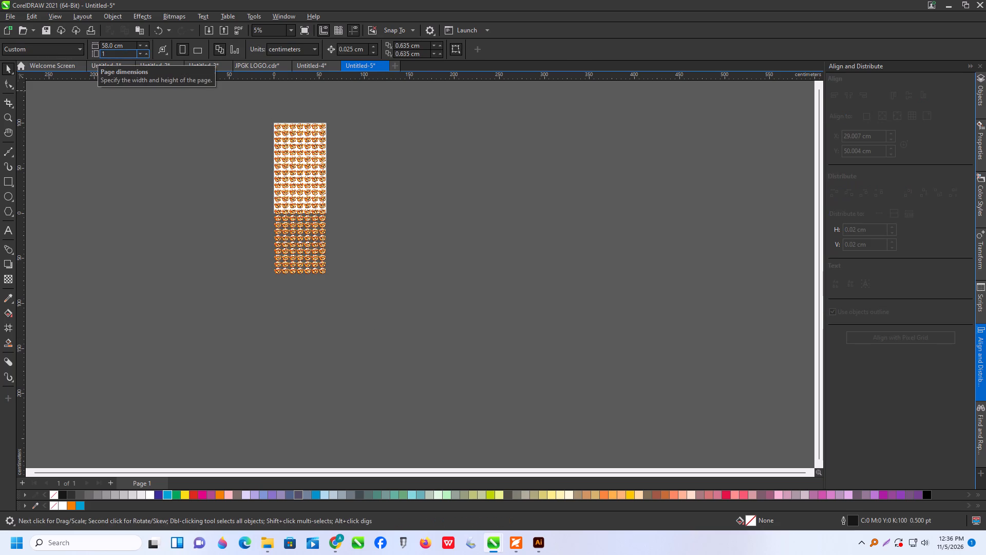
type("68")
key("Return")
scroll(206, 186, "down", 4)
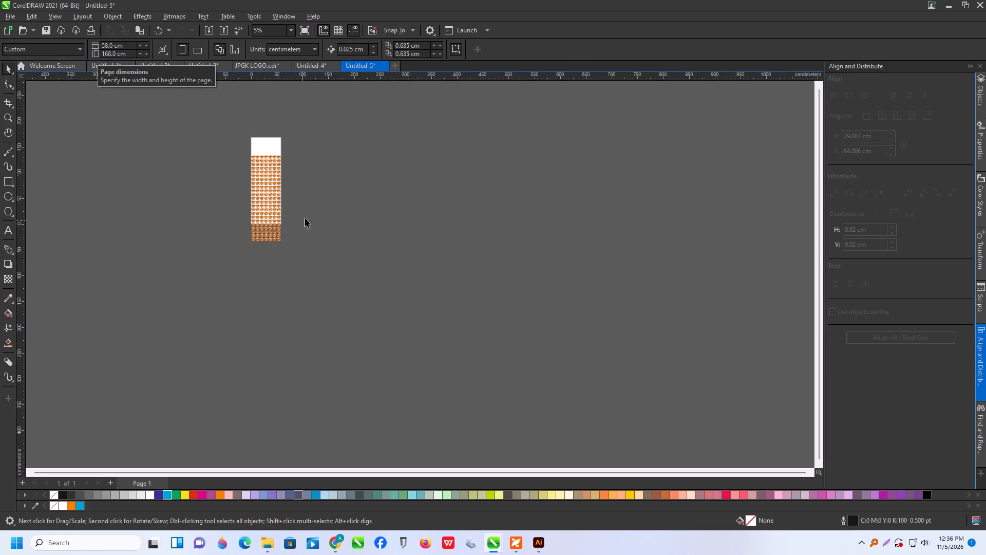
Select all the rows of bear heads, group them and centre the group on the page.
left_click_drag(212, 136, 364, 327)
key("ctrl+g")
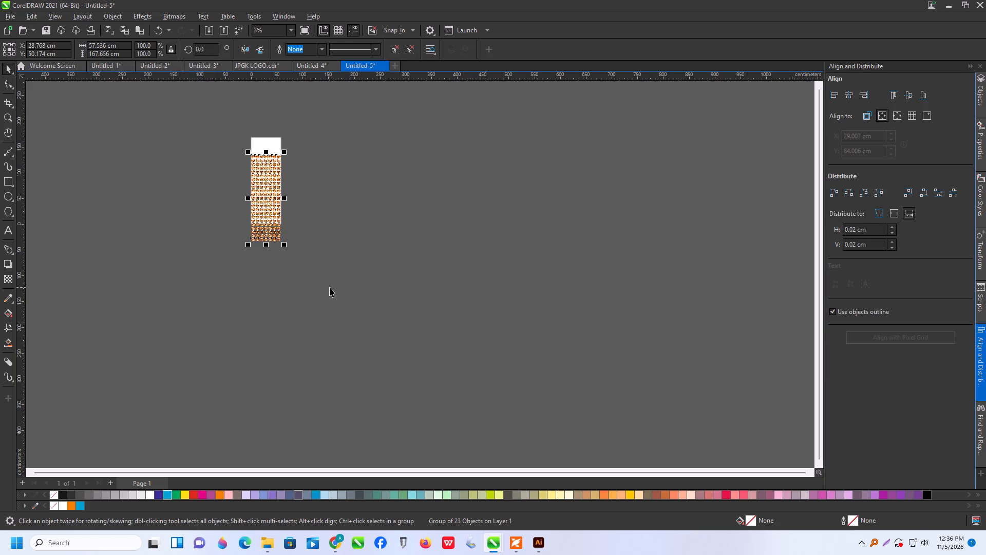
key("p")
scroll(216, 104, "up", 15)
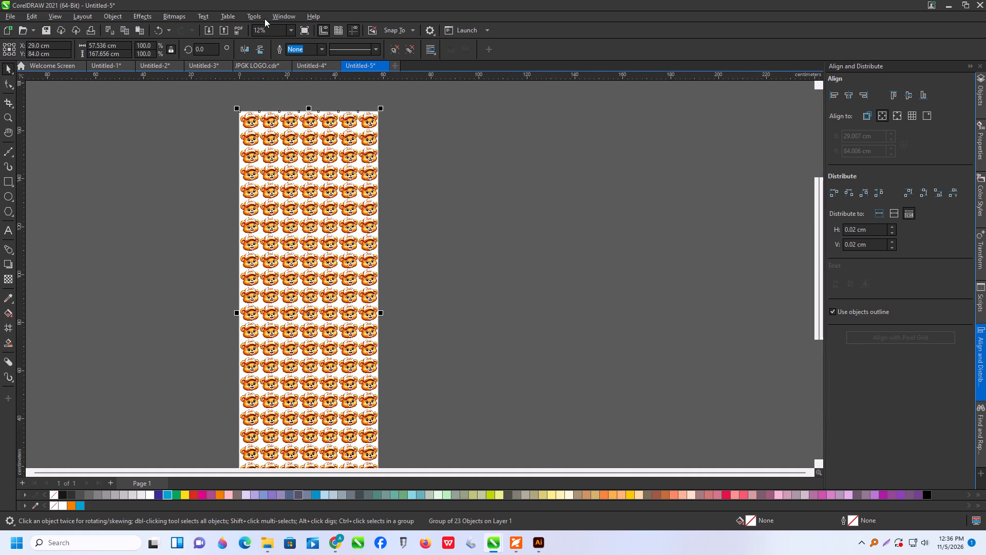
scroll(299, 150, "up", 1)
scroll(287, 171, "down", 4)
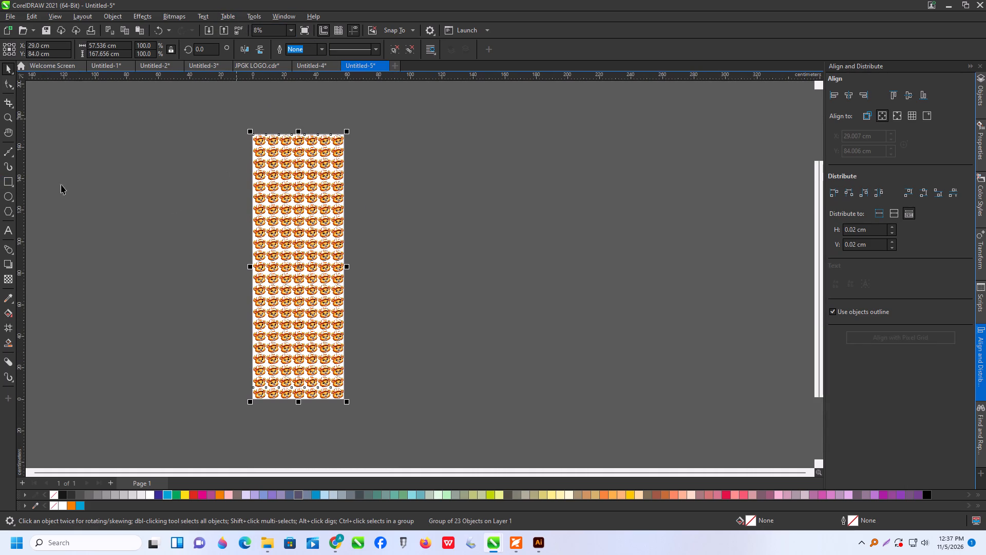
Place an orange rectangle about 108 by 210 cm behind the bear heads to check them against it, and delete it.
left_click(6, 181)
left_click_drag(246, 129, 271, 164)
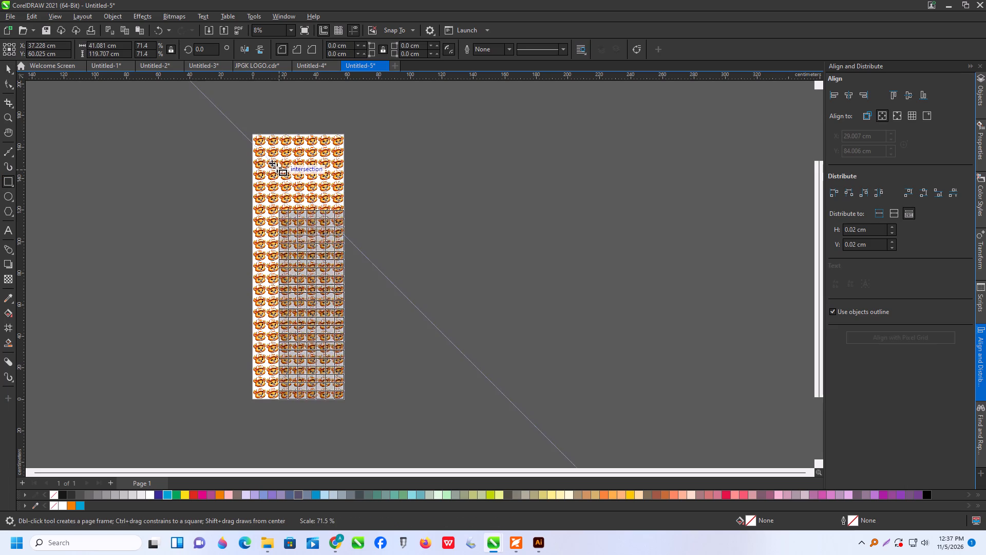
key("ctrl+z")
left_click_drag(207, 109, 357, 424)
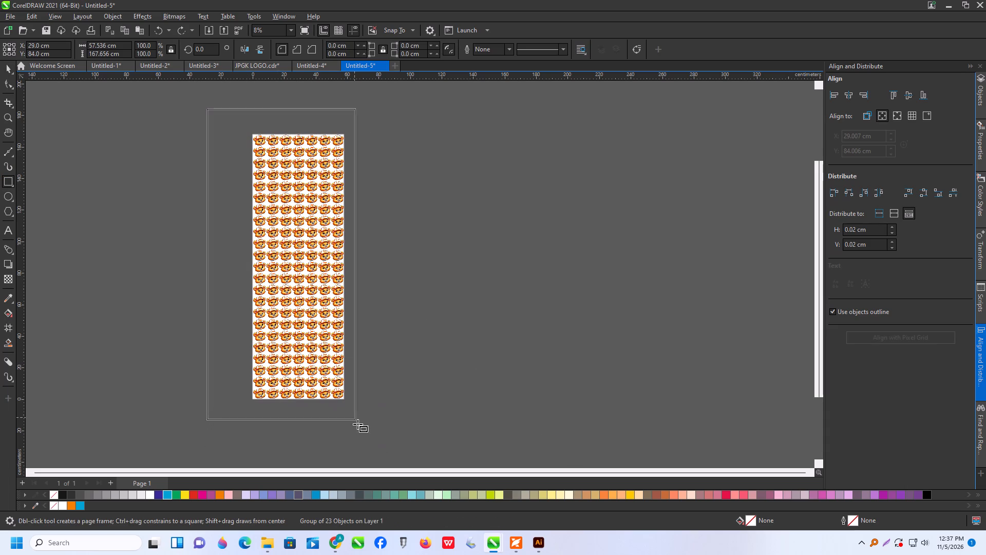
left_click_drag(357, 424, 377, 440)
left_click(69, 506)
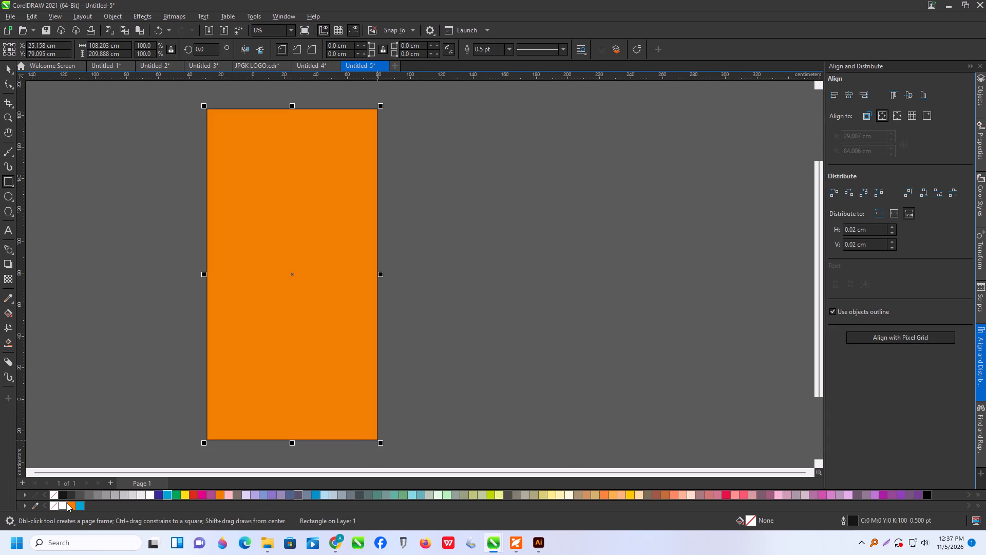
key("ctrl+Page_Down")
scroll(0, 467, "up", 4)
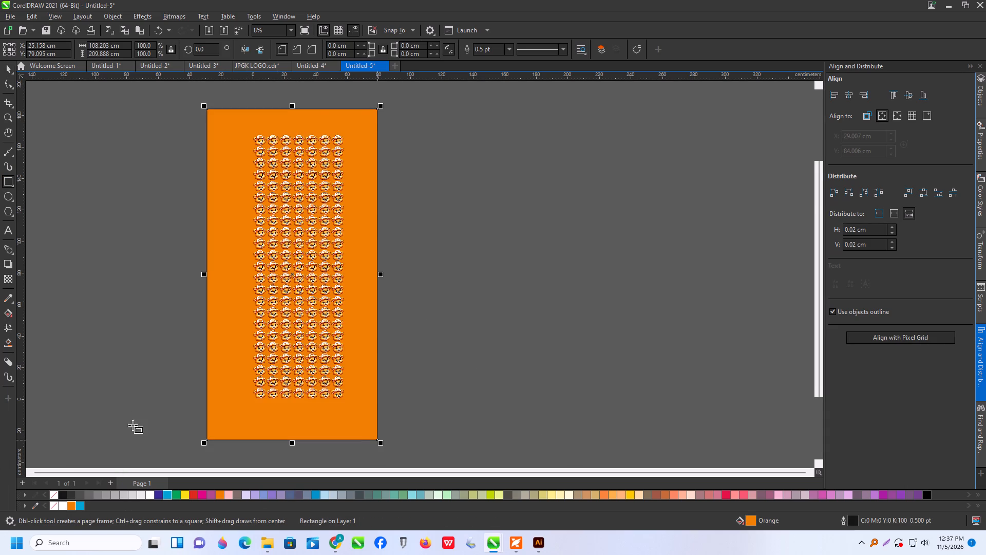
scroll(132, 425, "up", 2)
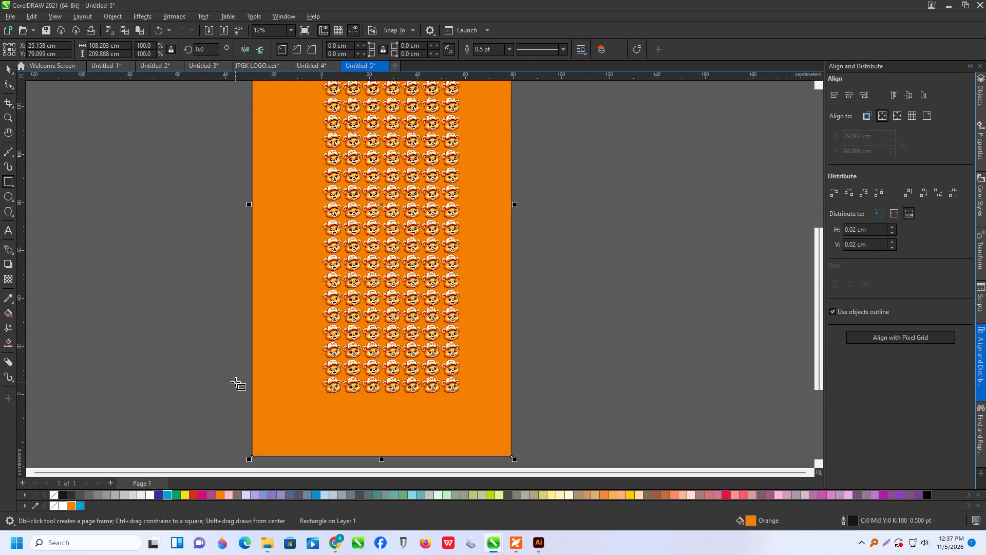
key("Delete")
Reselect all the bear heads as a group and centre them on the page again.
scroll(83, 412, "down", 2)
left_click(10, 81)
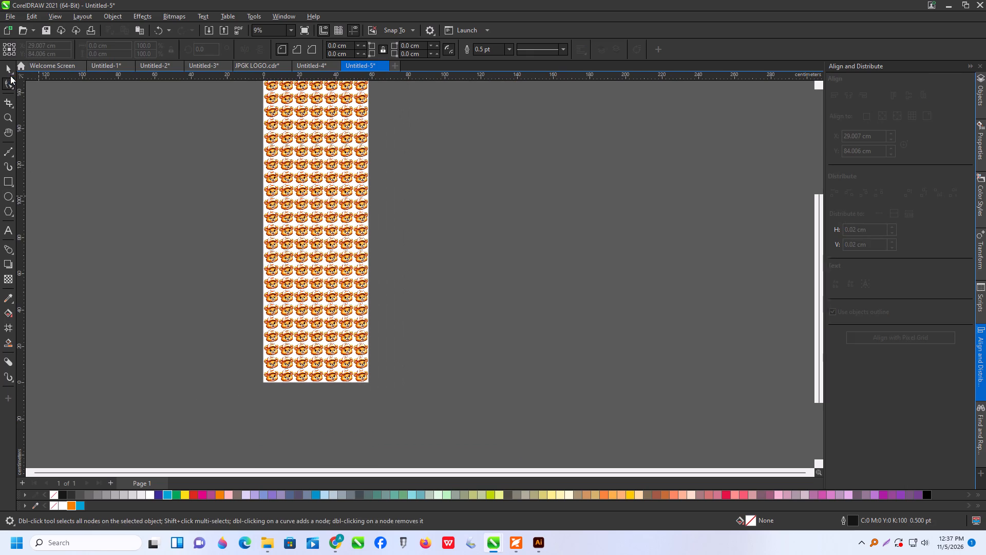
left_click(10, 67)
scroll(325, 249, "down", 3)
left_click(422, 214)
left_click_drag(238, 115, 445, 403)
key("ctrl+g")
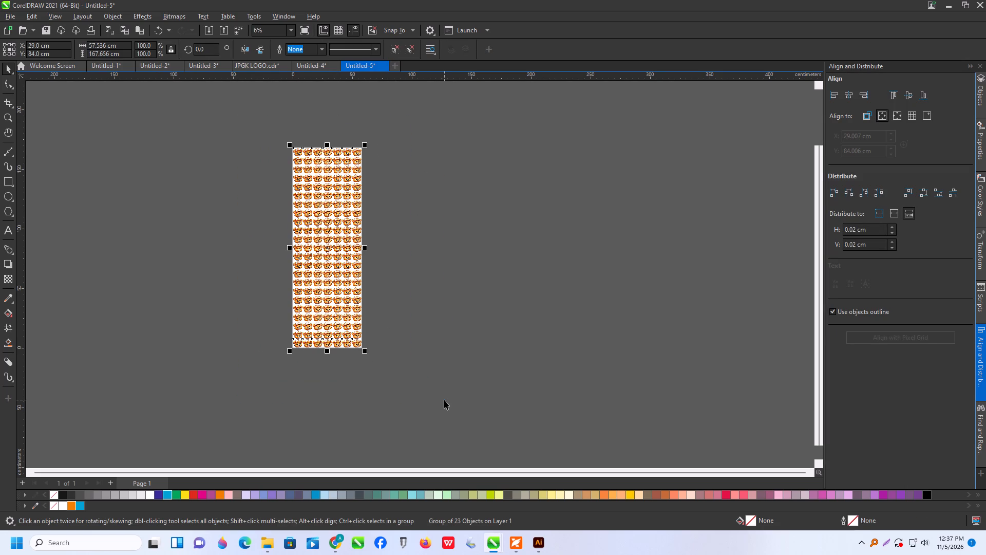
key("p")
scroll(330, 298, "up", 1)
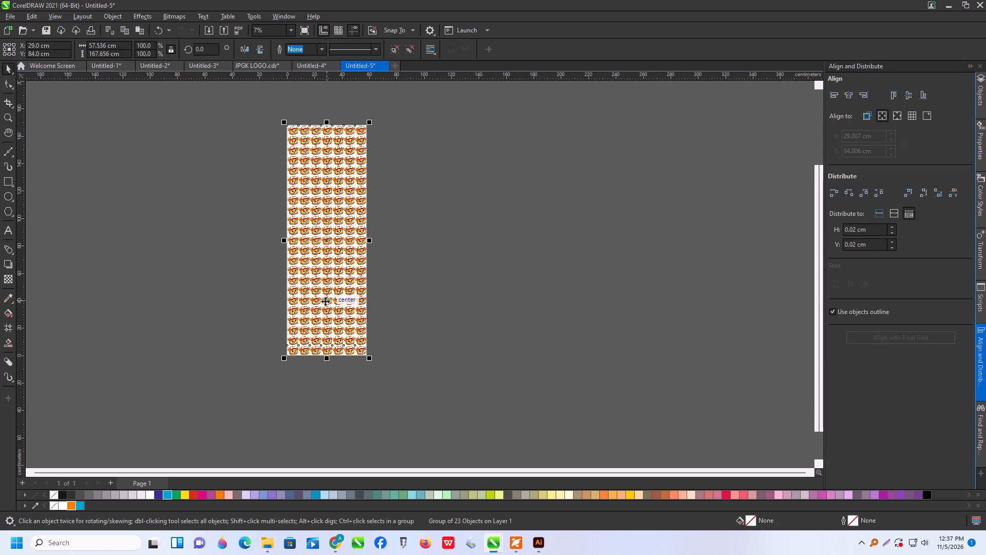
scroll(330, 307, "up", 2)
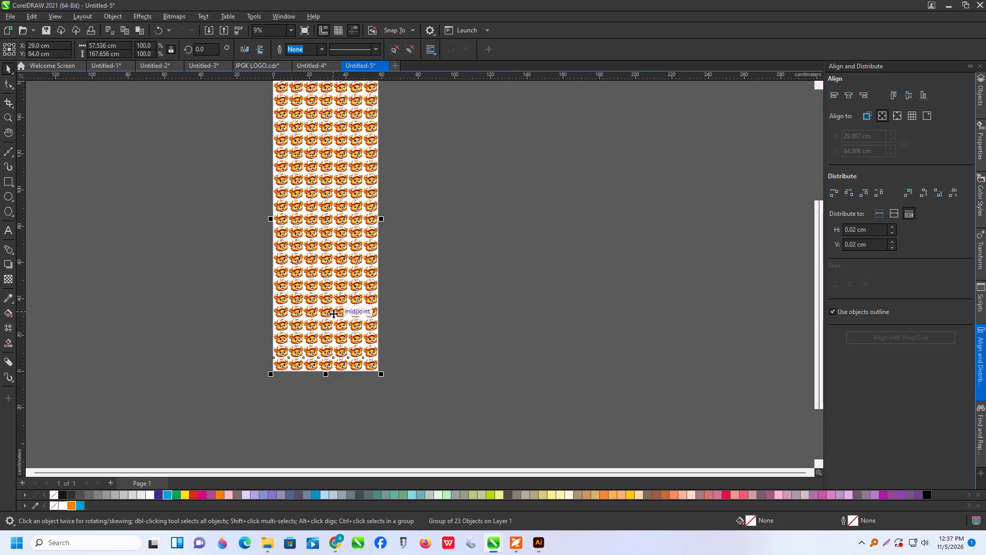
scroll(354, 328, "down", 3)
left_click(443, 306)
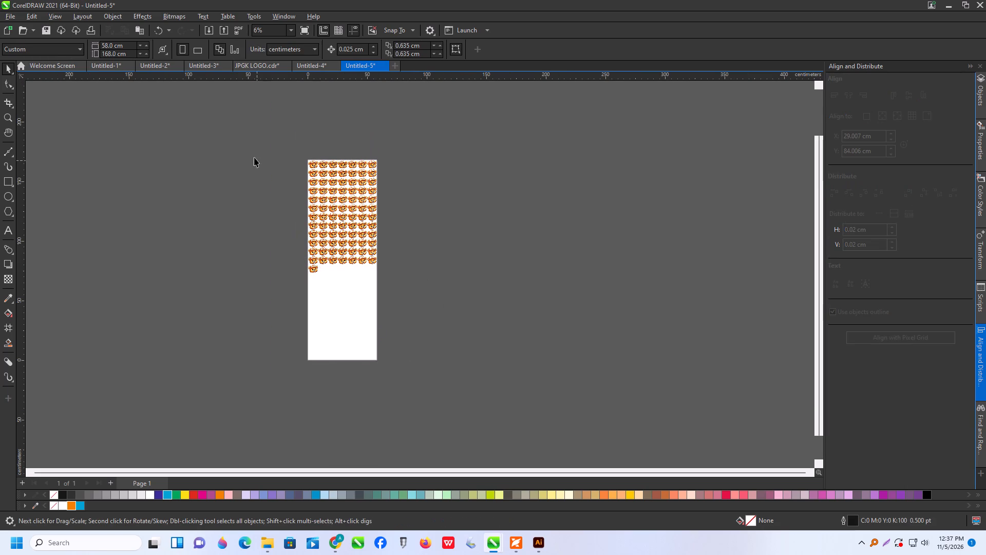
left_click_drag(254, 157, 257, 144)
left_click_drag(259, 138, 444, 420)
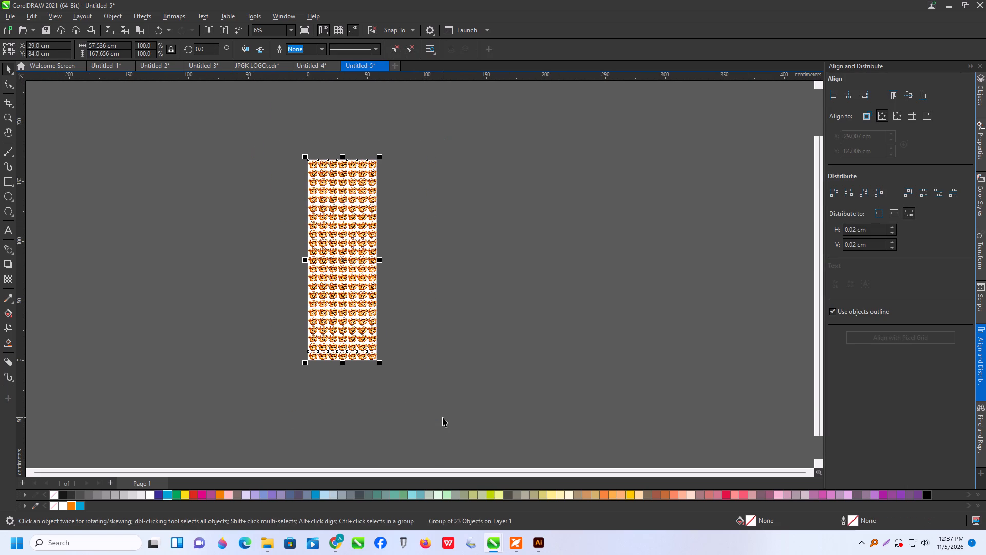
key("ctrl+g")
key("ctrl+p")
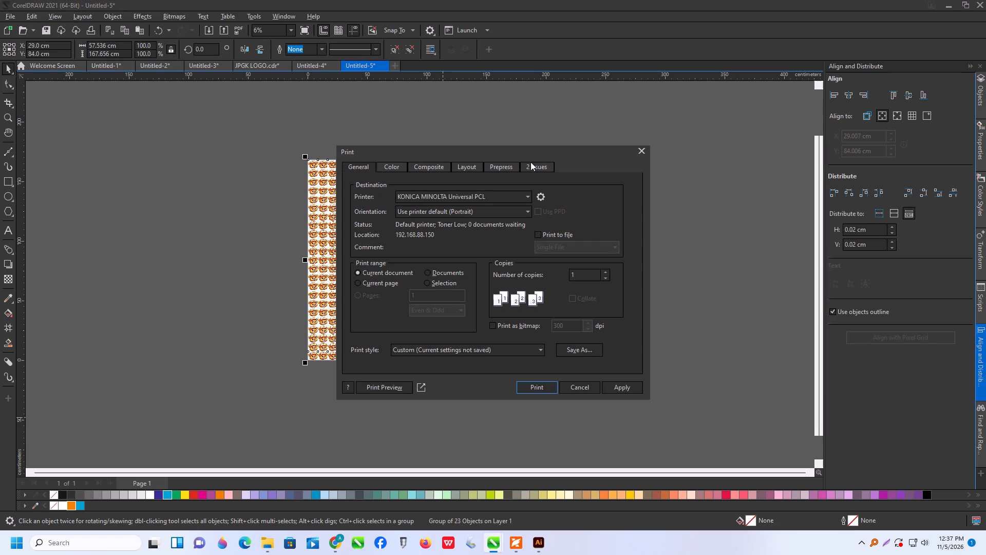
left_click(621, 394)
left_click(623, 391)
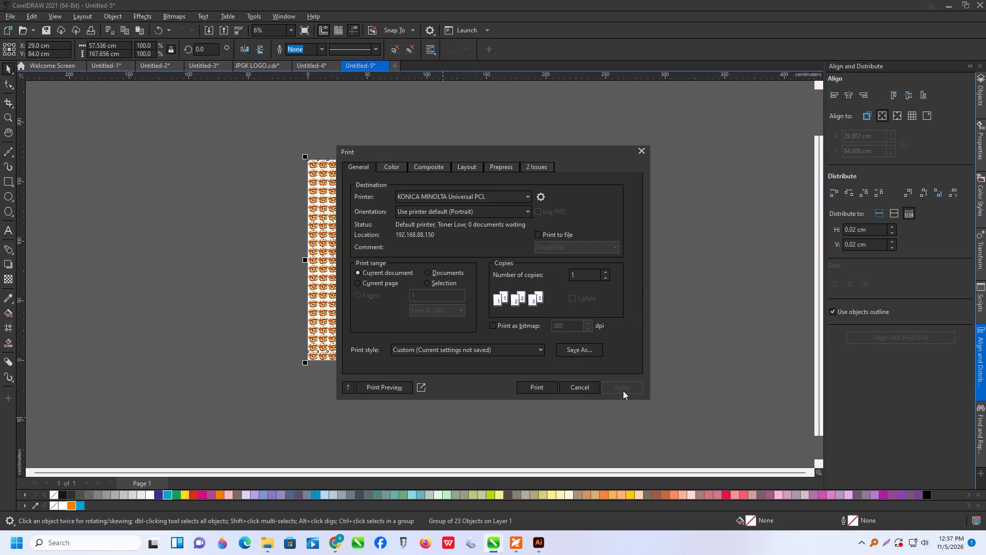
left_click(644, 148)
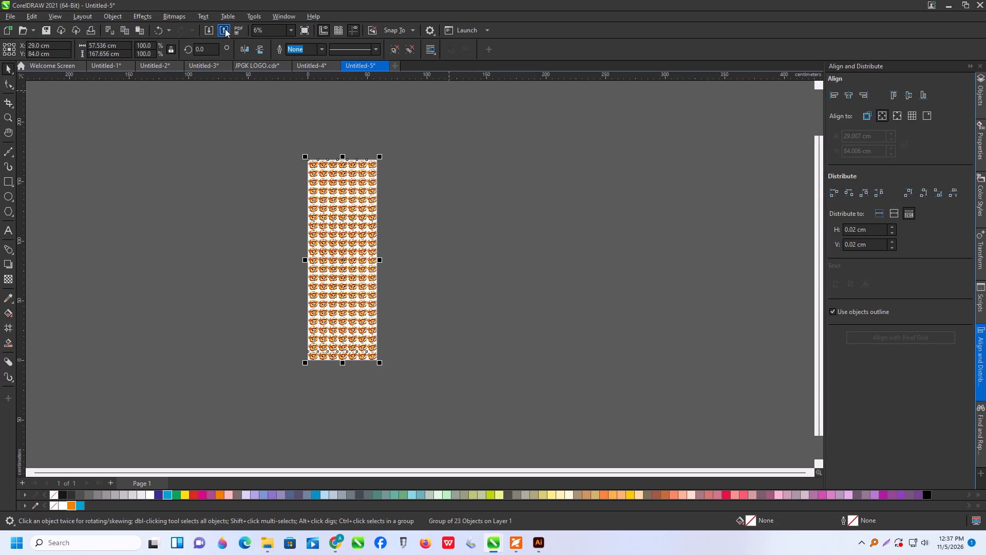
Publish the bear-head layout as a PDF named SHARON NO CUT 58 BY 168-ALEX in the ALEKH folder.
left_click(238, 29)
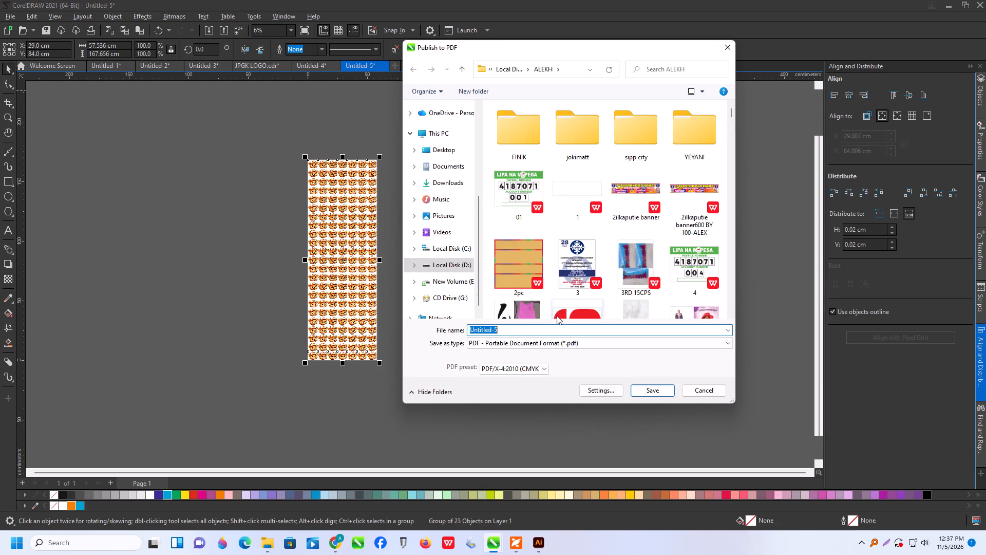
type("SHARON NO CUT 58 BY 168-ALEX")
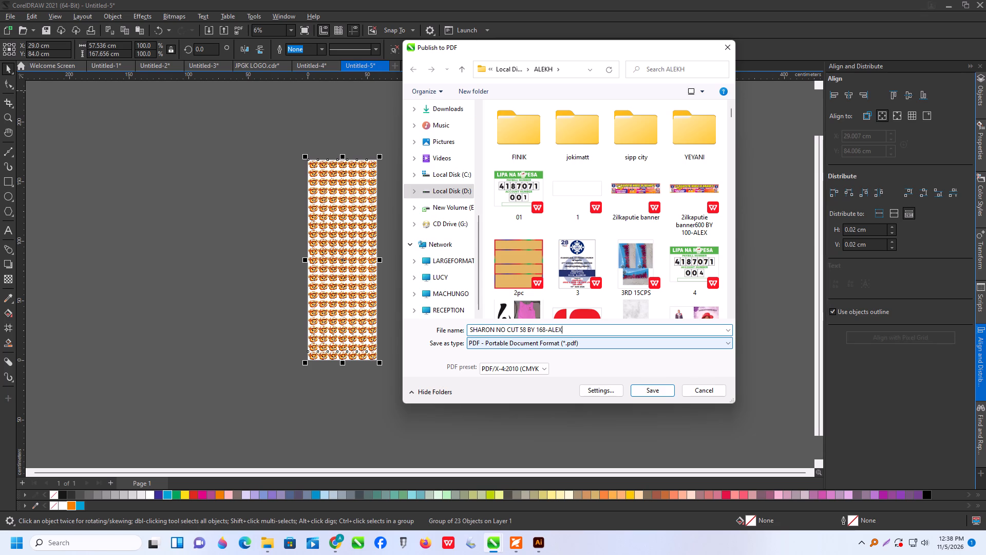
key("Return")
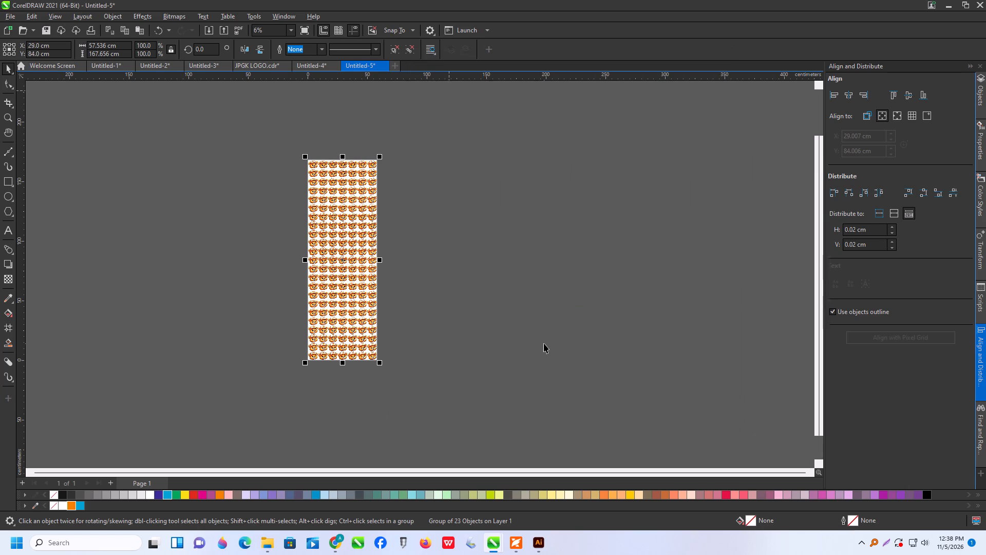
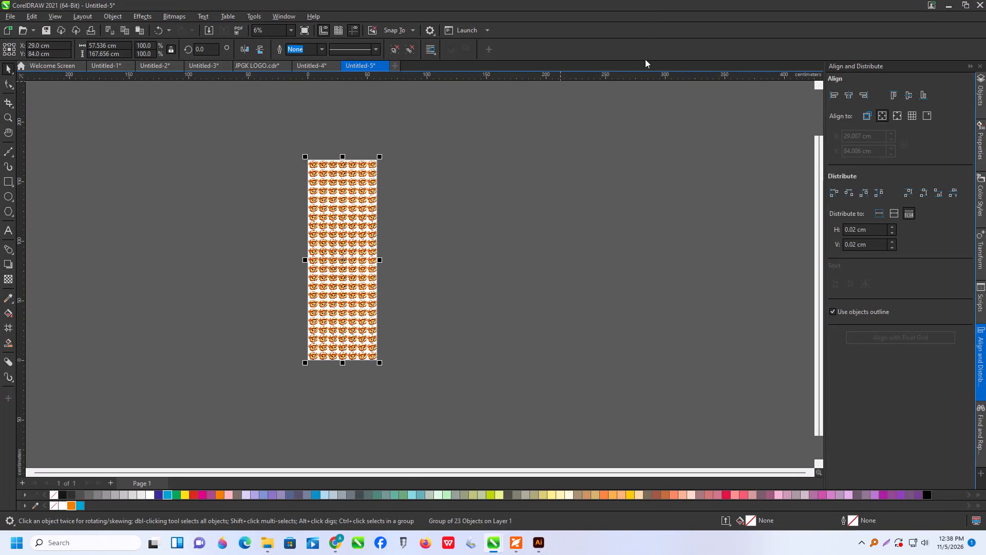
Delete all the bear-head image pieces beside the page in the Untitled-4 document.
left_click(515, 257)
left_click(300, 64)
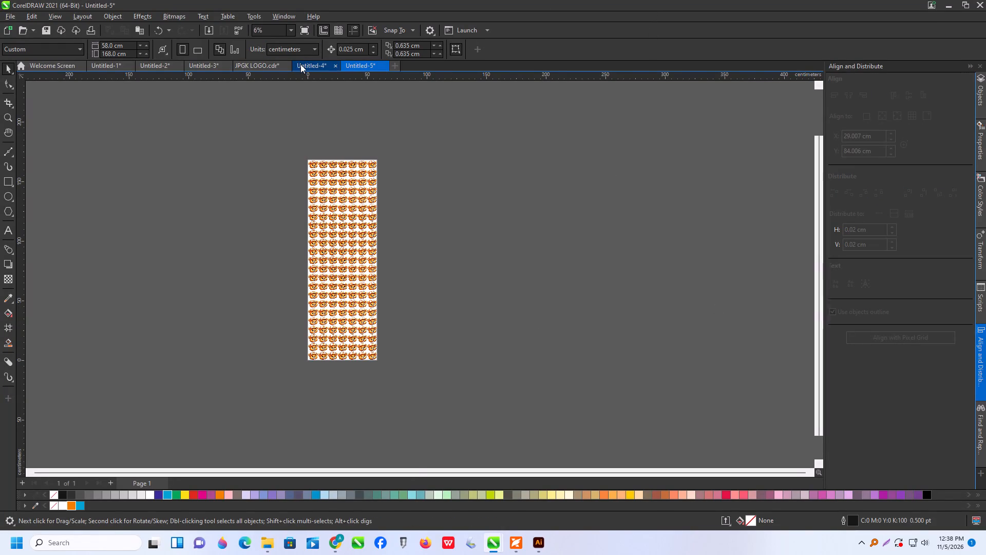
scroll(307, 181, "down", 5)
left_click_drag(227, 159, 608, 443)
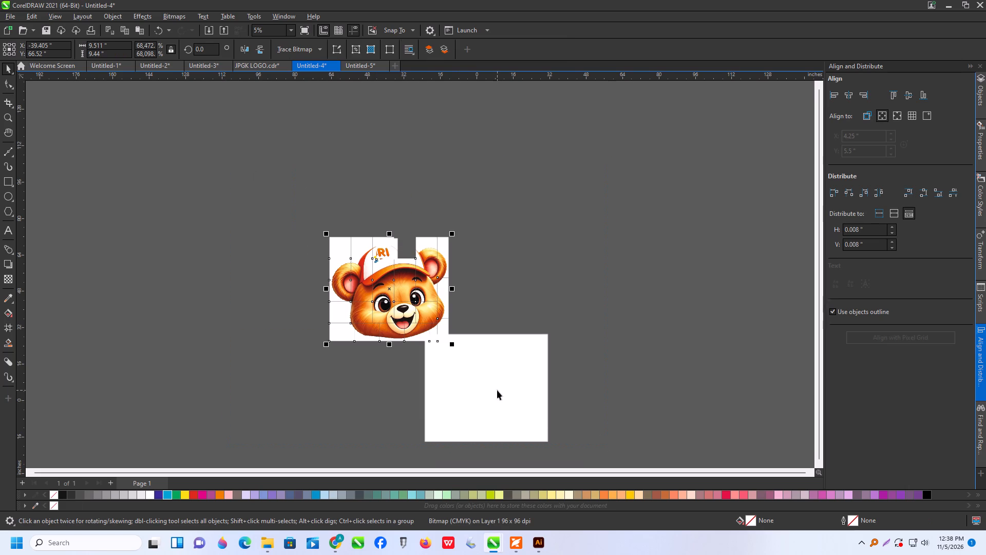
key("Delete")
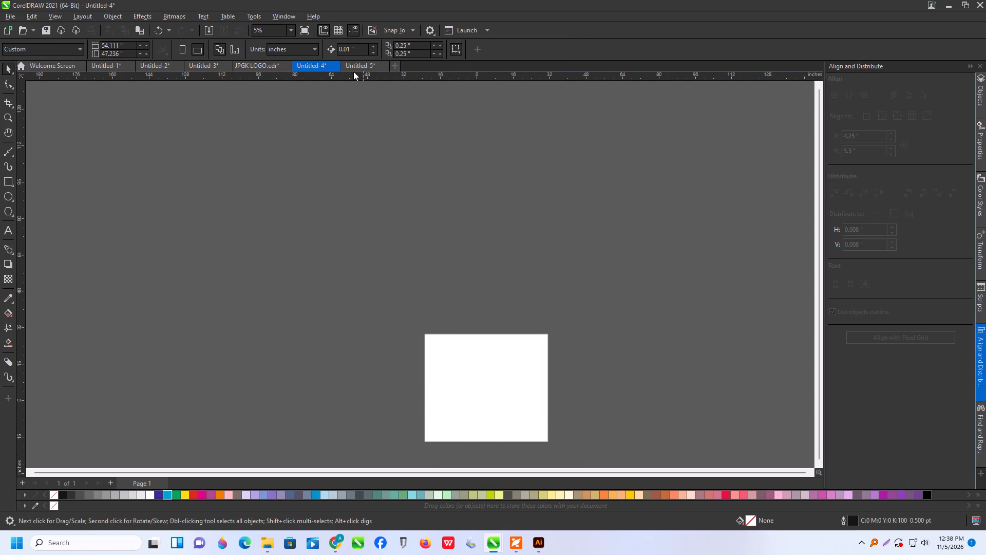
Return to the Untitled-5 bear-head sheet and check the progress of its PDF export.
left_click(354, 66)
left_click(253, 133)
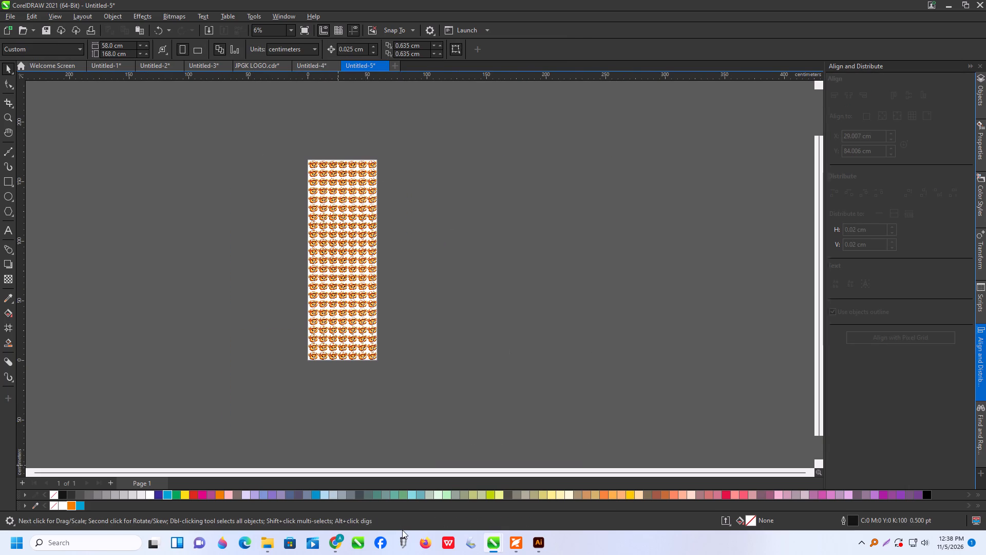
left_click(729, 518)
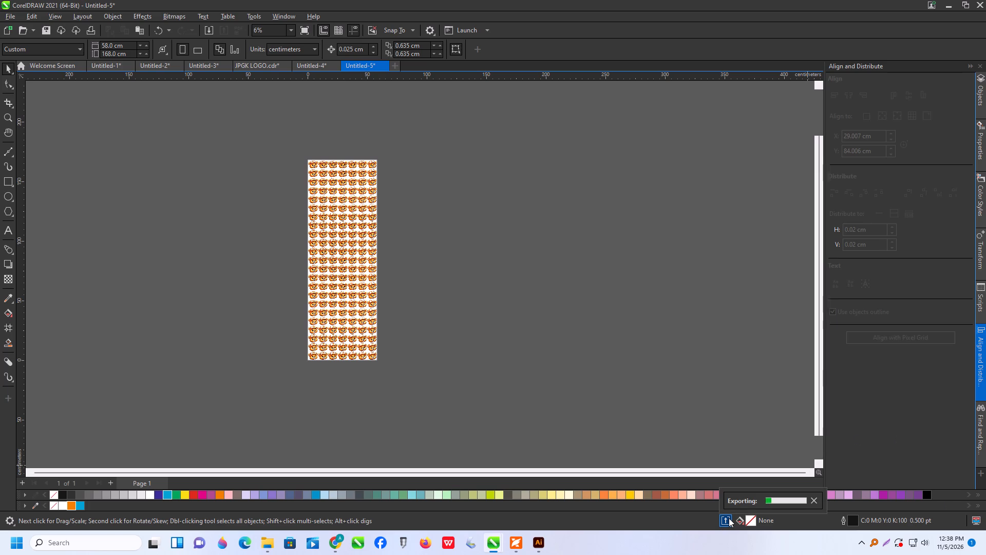
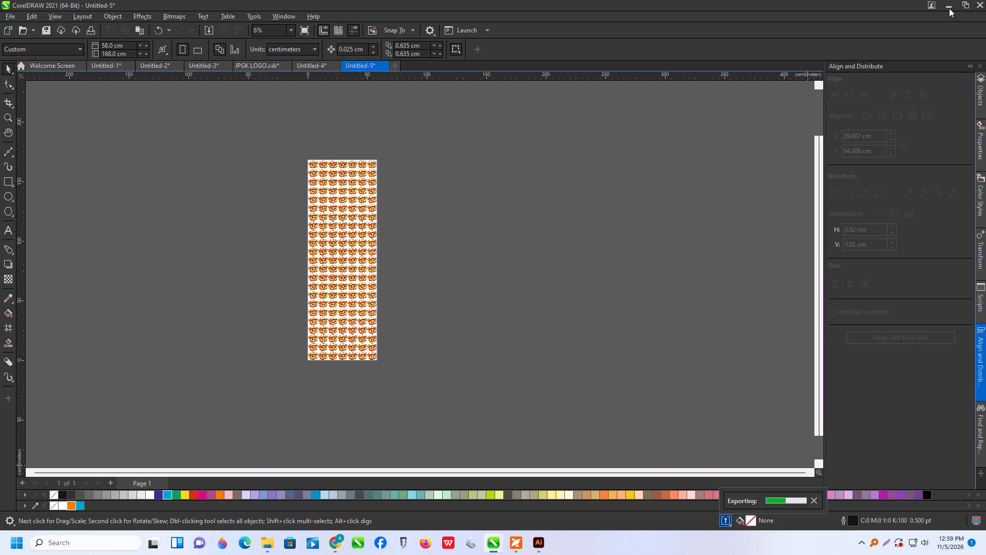
Switch to the Untitled-4 document and set its drawing units to centimetres.
left_click(316, 64)
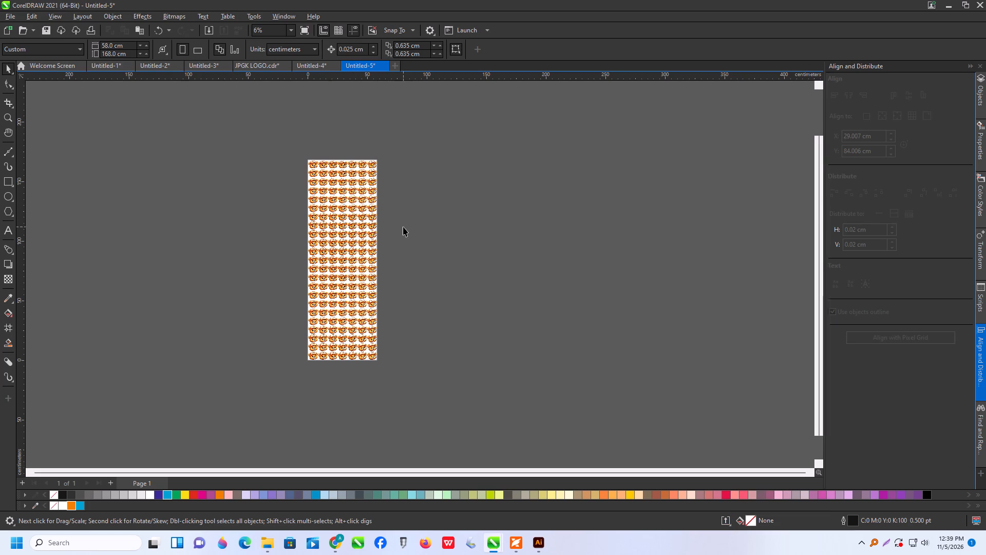
scroll(419, 251, "down", 1)
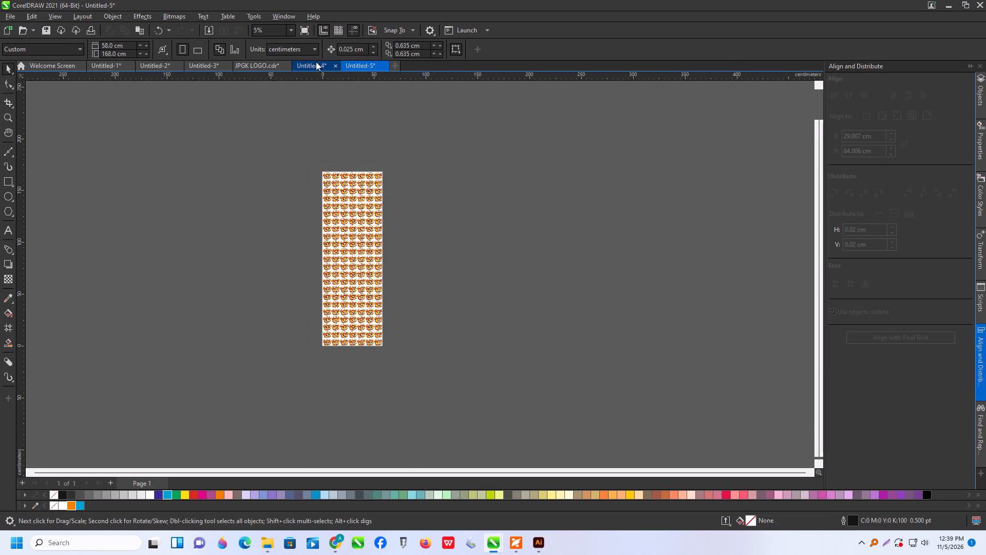
left_click(317, 62)
scroll(407, 244, "down", 3)
left_click(333, 187)
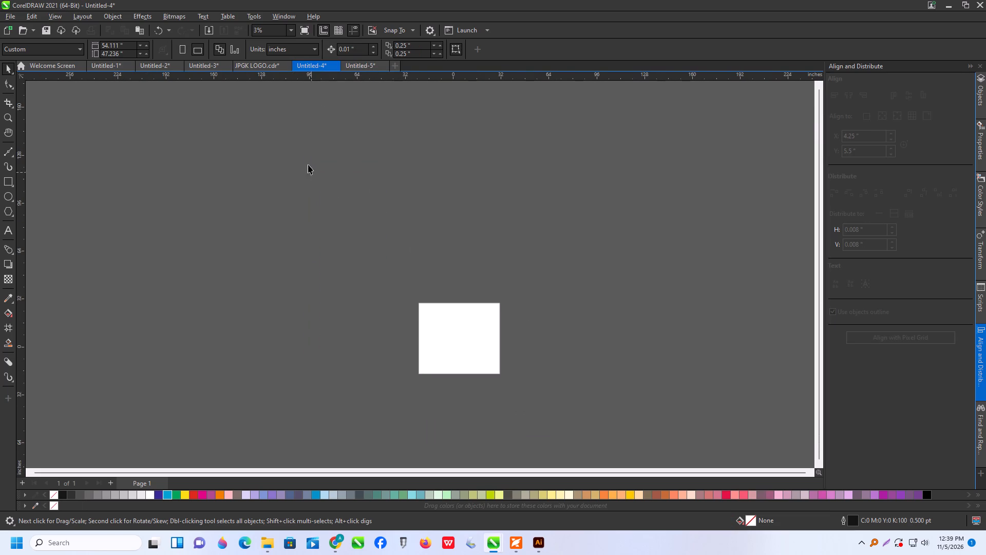
left_click(304, 46)
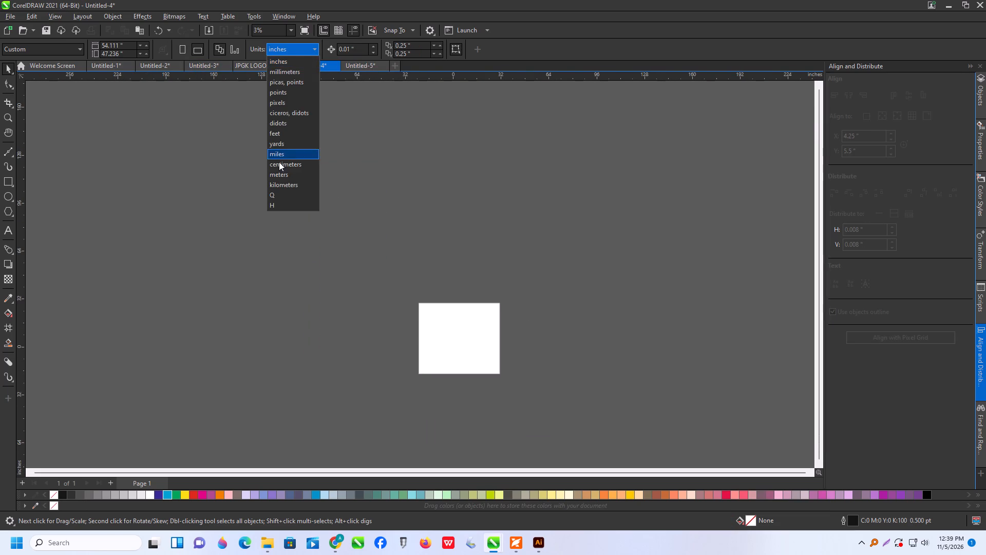
left_click(283, 164)
left_click(245, 150)
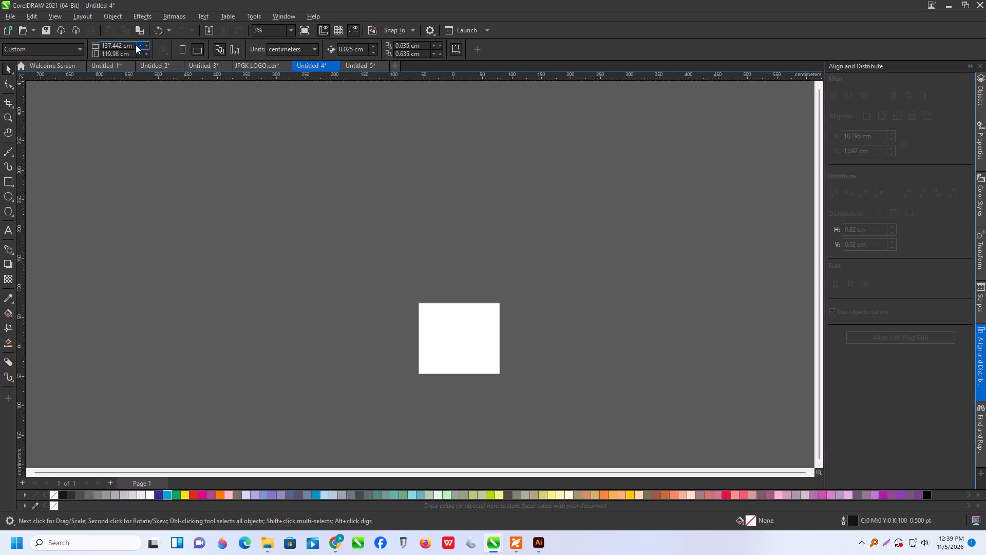
Resize the empty Untitled-4 page to 58 cm wide by 100 cm high.
left_click_drag(134, 44, 70, 51)
type("58")
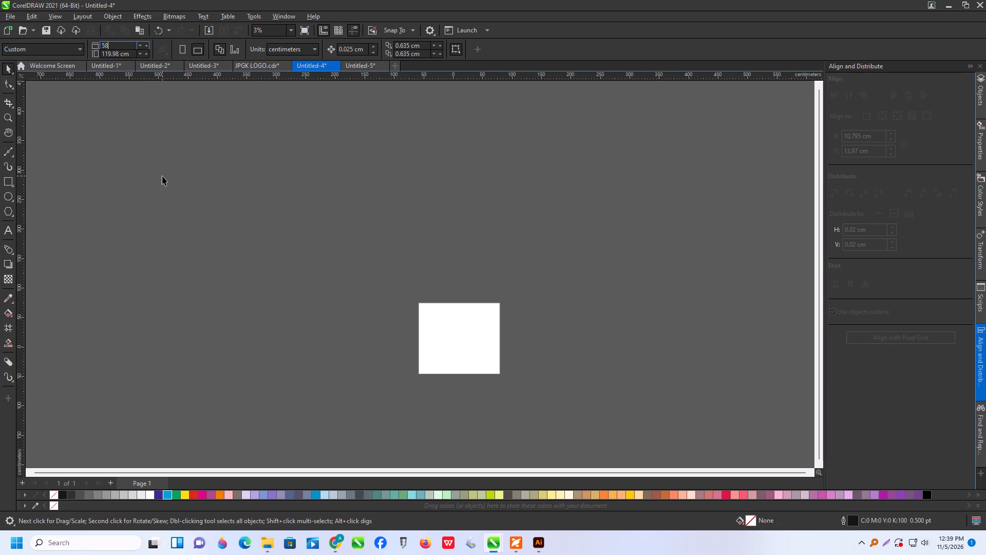
key("Tab")
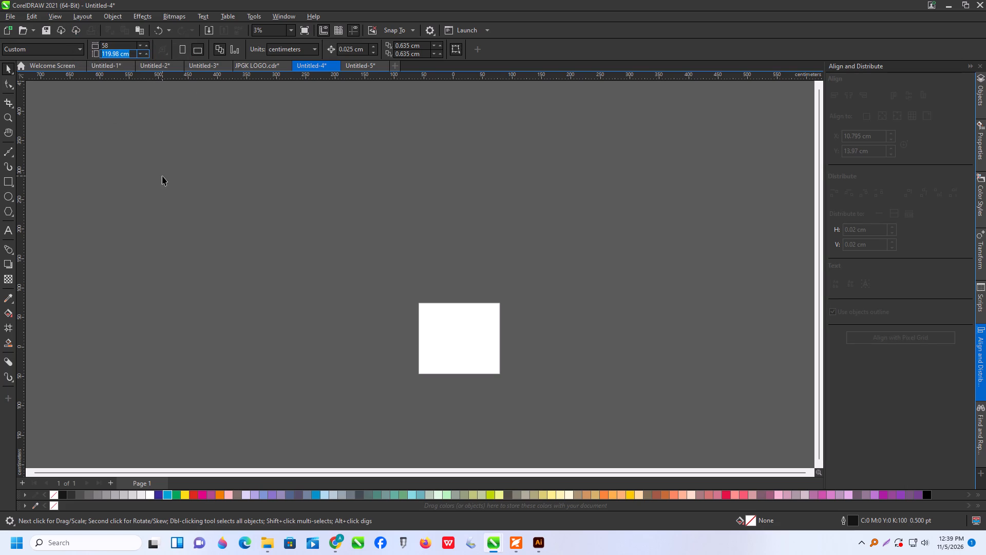
type("100")
key("Return")
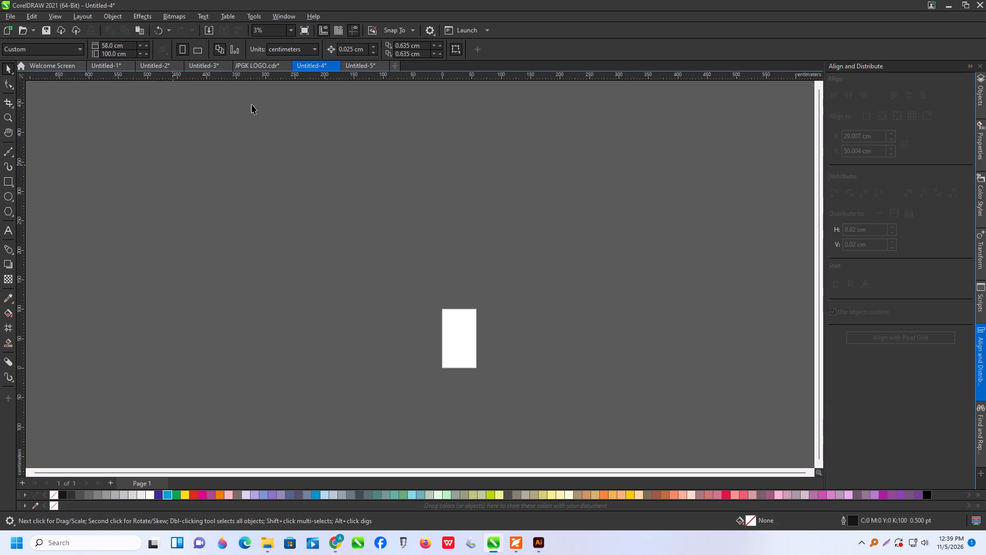
Paste the copied ZURI lettering rows into Untitled-4 and move them onto the page.
scroll(451, 303, "up", 9)
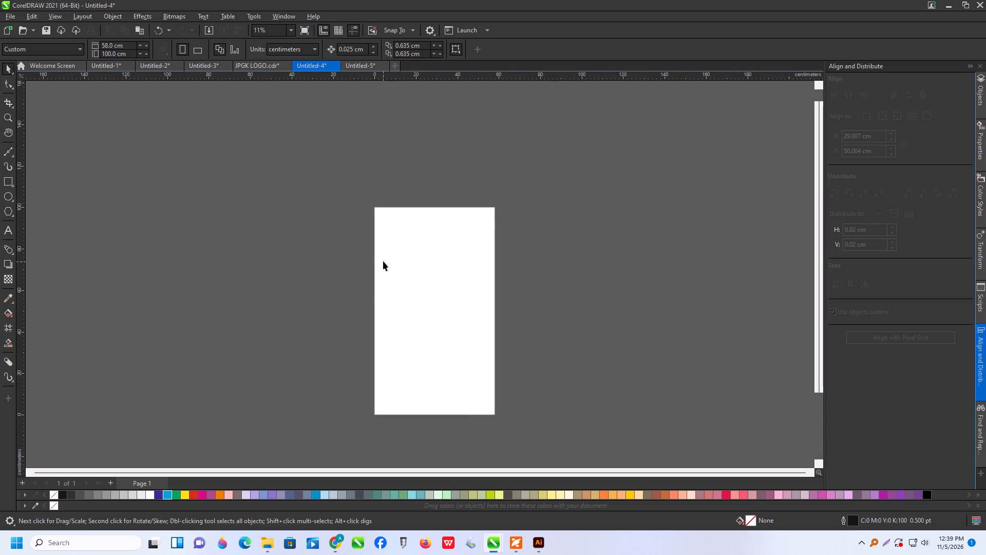
key("ctrl+v")
scroll(383, 261, "down", 9)
scroll(460, 345, "up", 2)
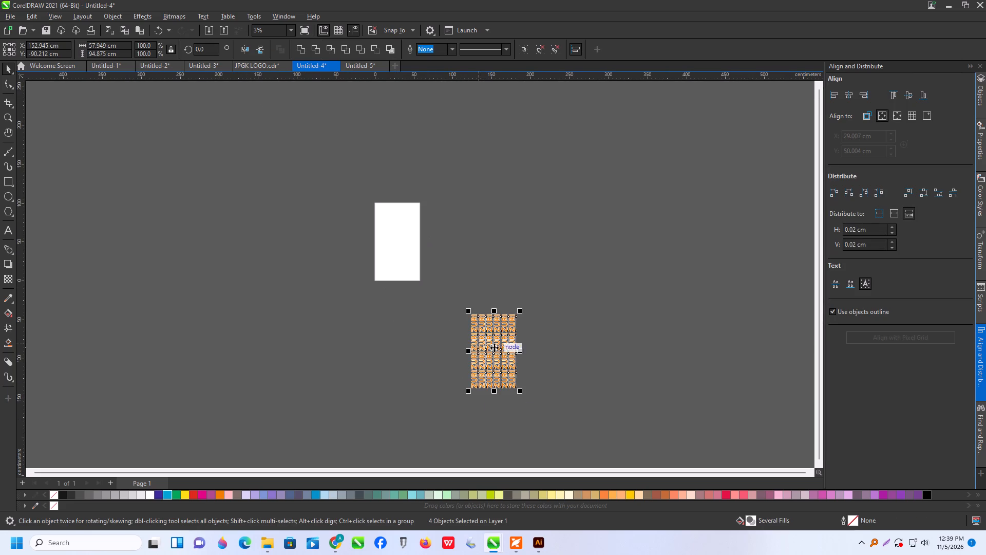
left_click_drag(494, 347, 399, 238)
scroll(400, 238, "up", 3)
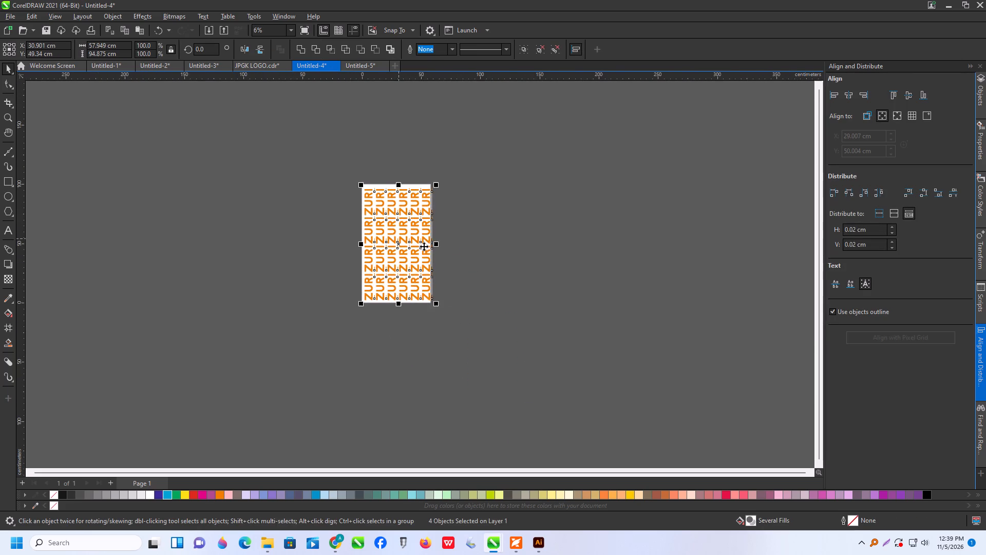
Group the four pasted ZURI rows and centre the group on the page.
scroll(424, 246, "up", 1)
key("p")
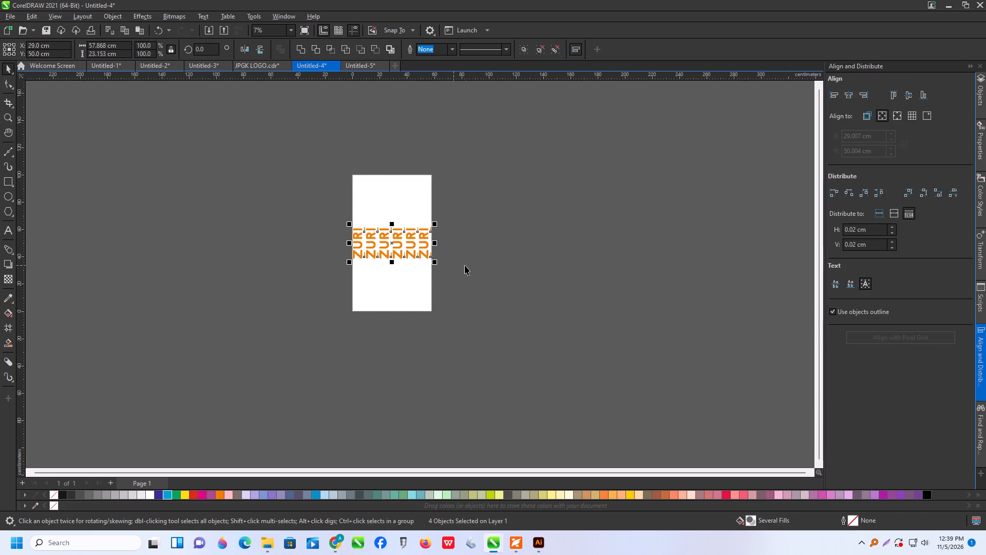
key("ctrl+z")
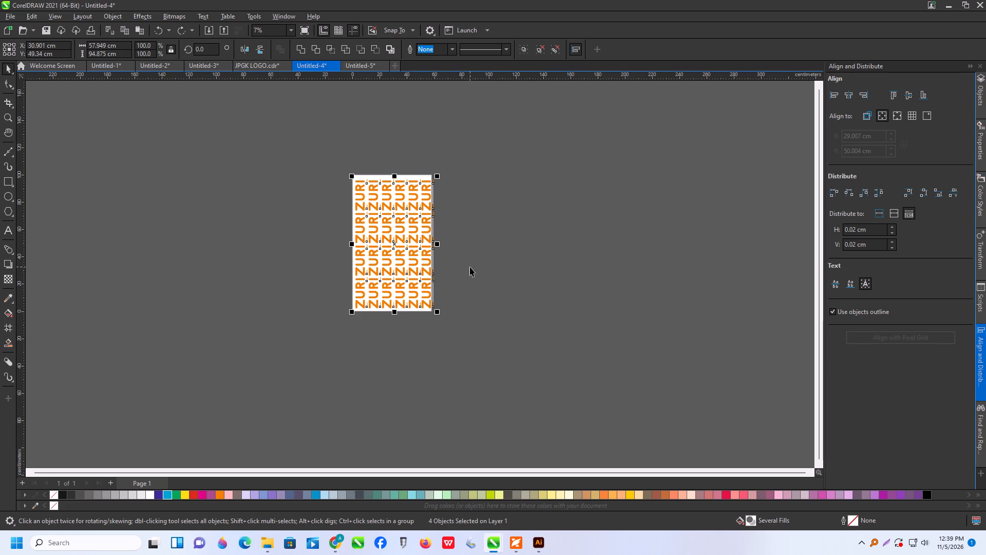
key("ctrl+g")
key("p")
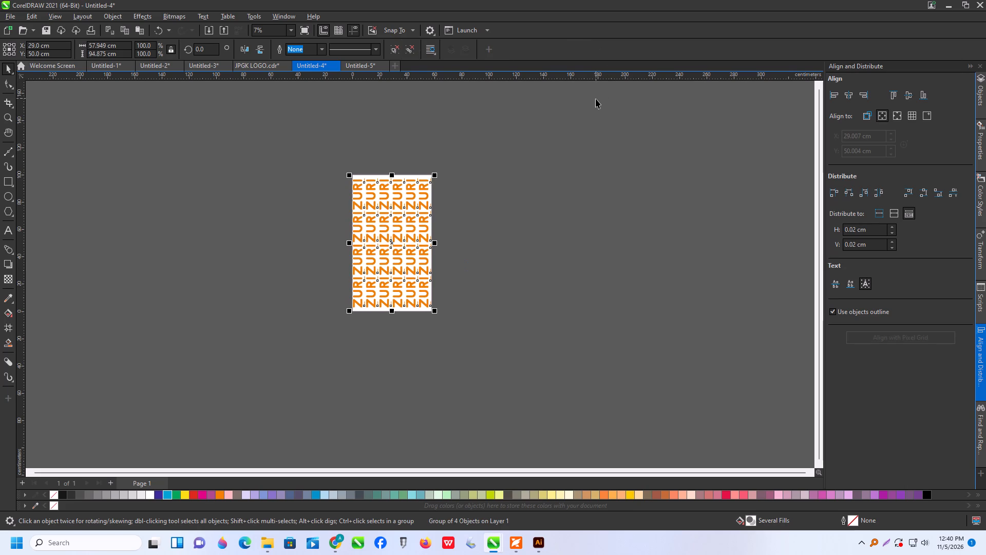
scroll(447, 217, "up", 1)
scroll(374, 219, "up", 2)
left_click(223, 186)
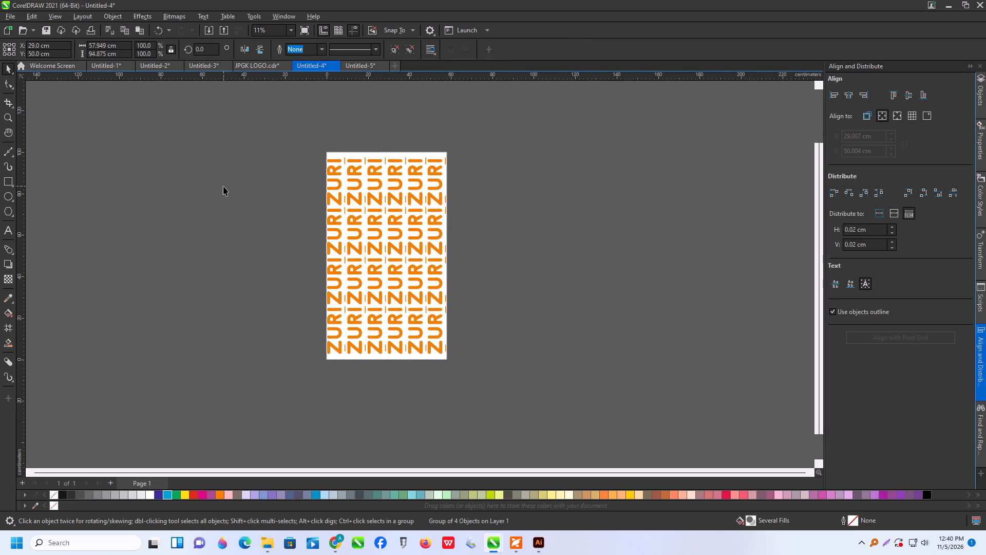
left_click(383, 185)
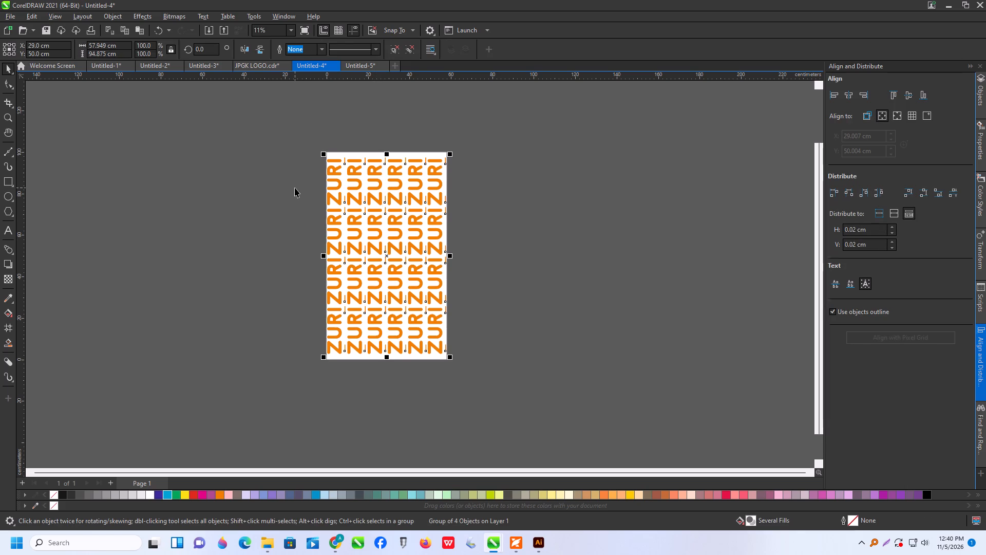
left_click(295, 188)
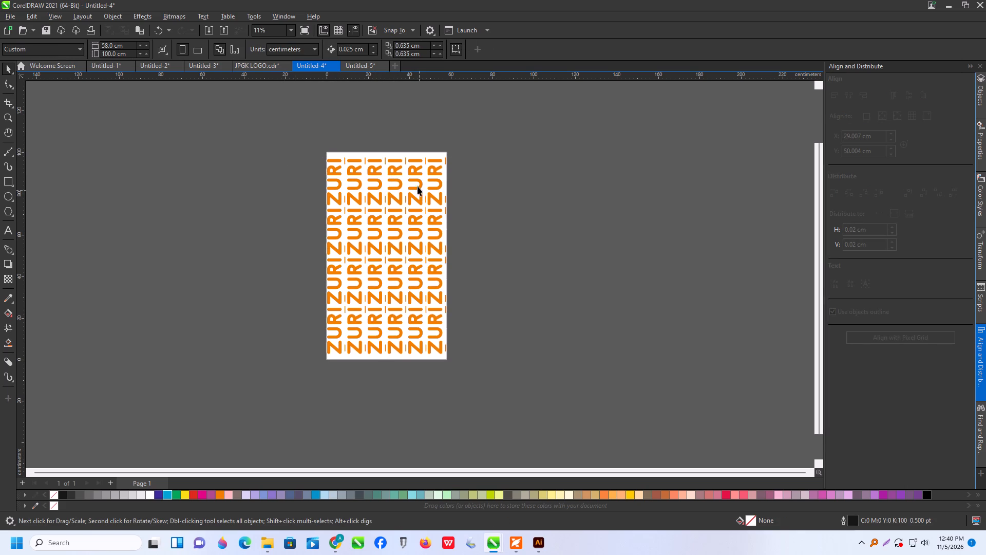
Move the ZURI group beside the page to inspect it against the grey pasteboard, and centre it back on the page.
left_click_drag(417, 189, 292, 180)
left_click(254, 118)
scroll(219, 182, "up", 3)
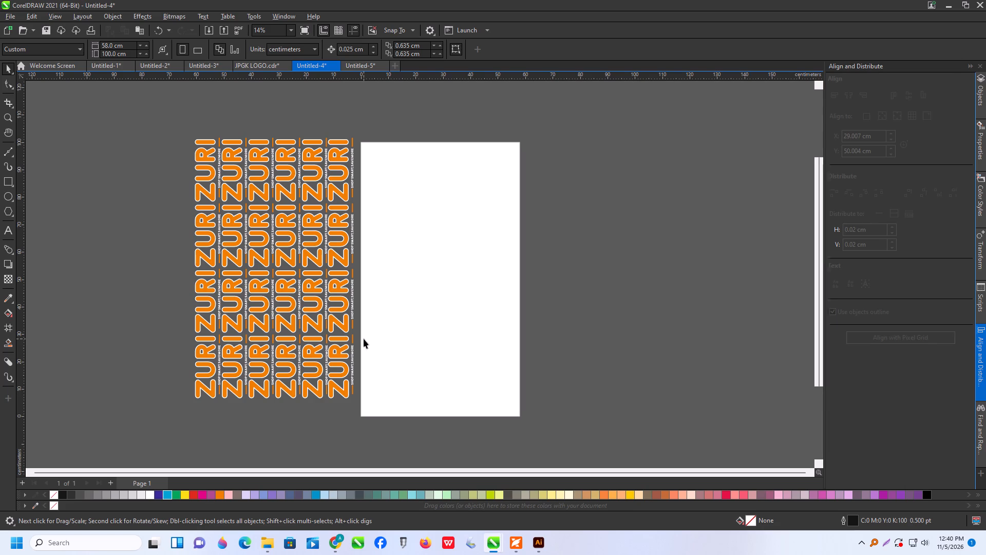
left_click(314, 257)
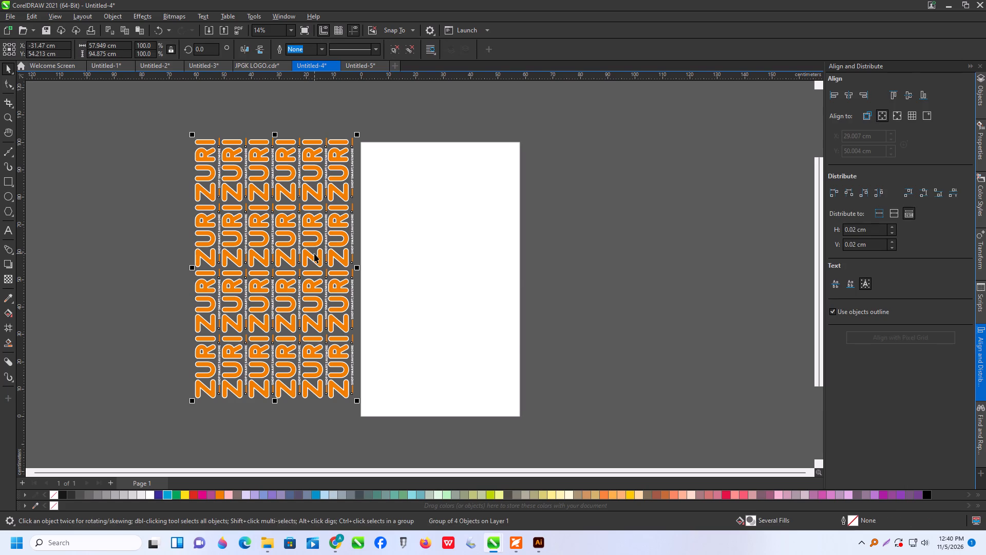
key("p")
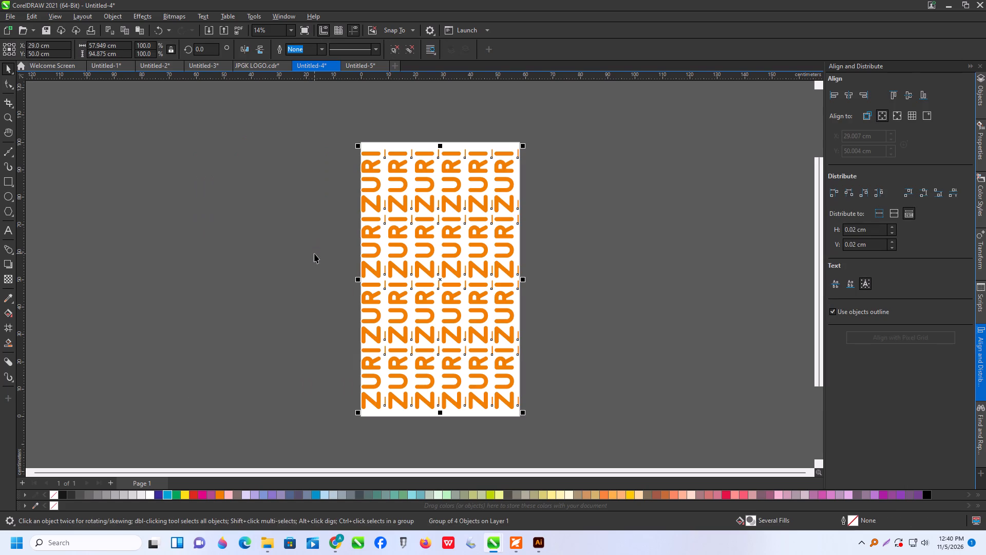
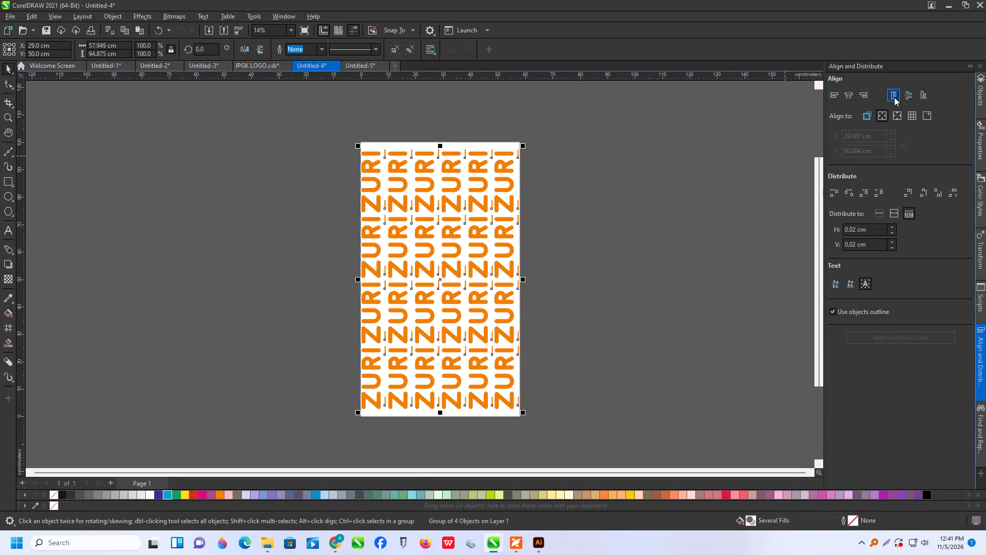
Align the ZURI lettering group with the top edge of the page.
left_click(894, 97)
left_click(583, 224)
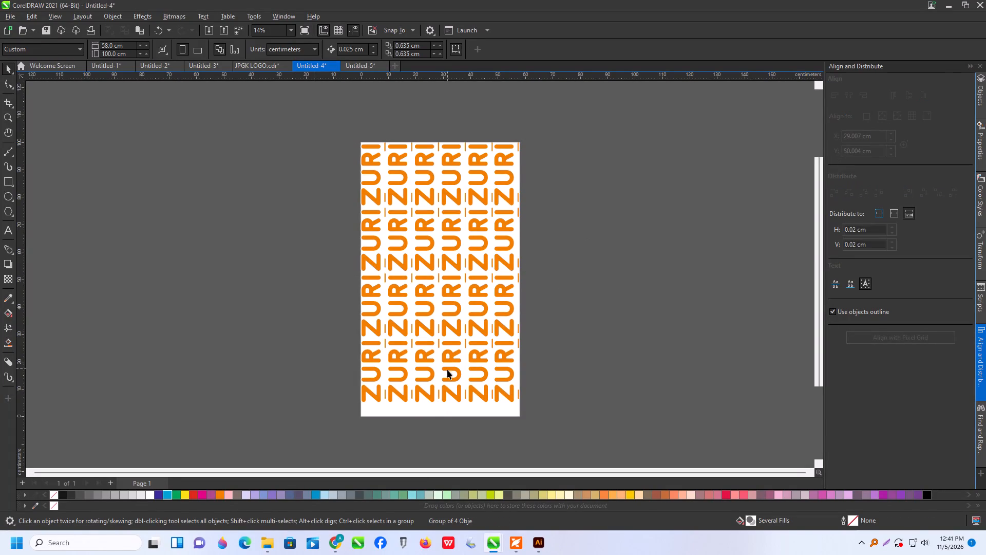
Ungroup the ZURI lettering group into its four separate rows.
left_click(481, 365)
right_click(481, 365)
left_click(424, 359)
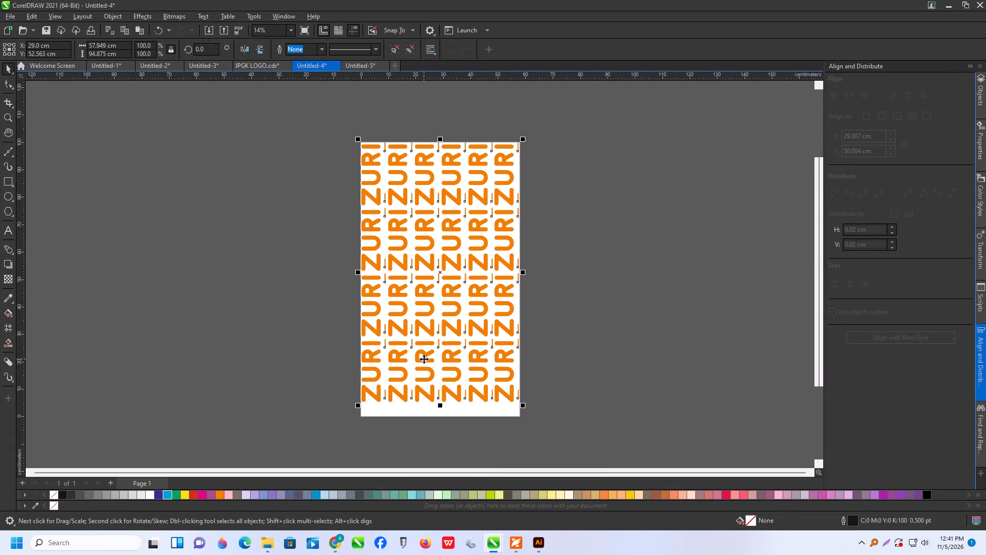
right_click(424, 358)
left_click(476, 77)
left_click(611, 147)
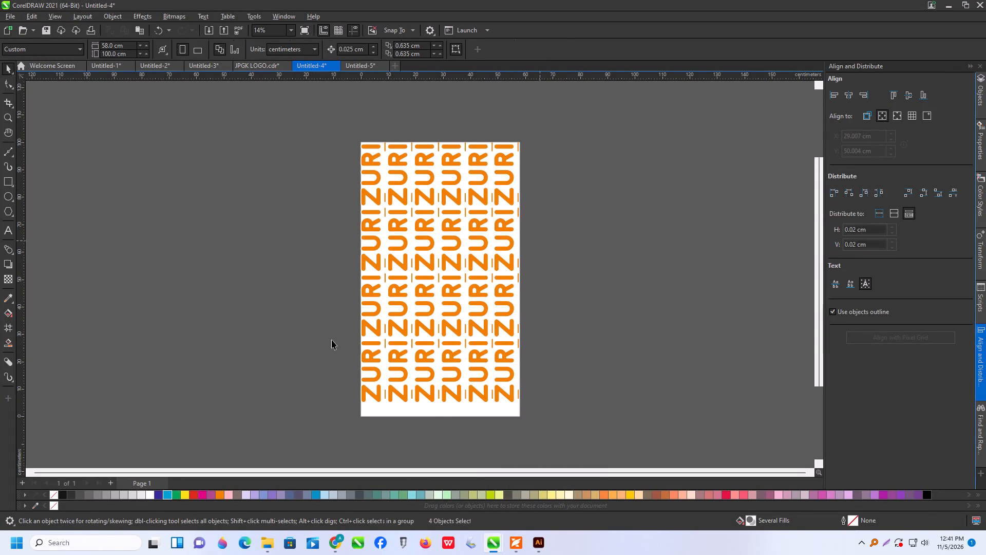
Duplicate the bottom ZURI row straight below itself, overlapping the bottom page edge, as a fifth row.
left_click(334, 338)
left_click_drag(331, 335, 584, 453)
scroll(465, 365, "down", 6)
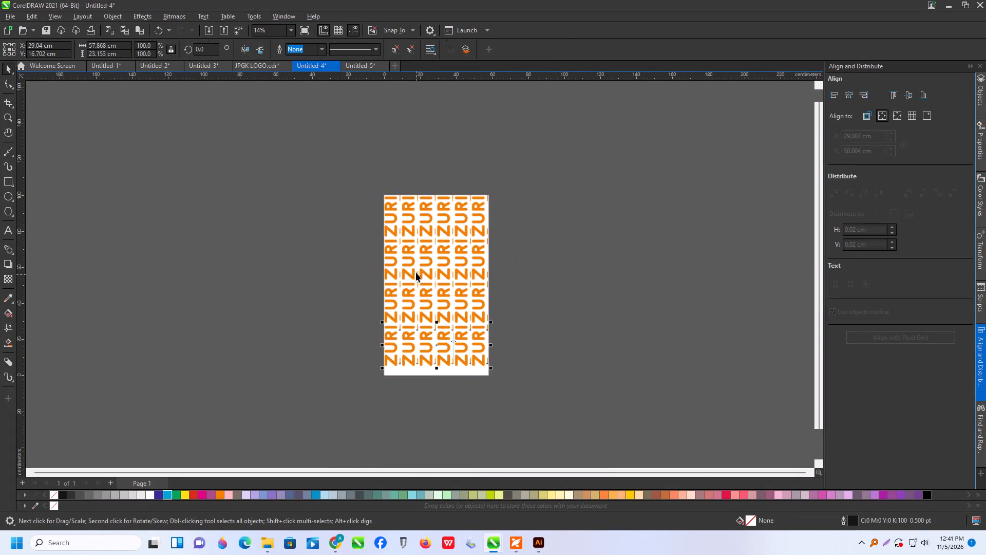
scroll(437, 388, "up", 2)
left_click_drag(436, 332, 436, 383)
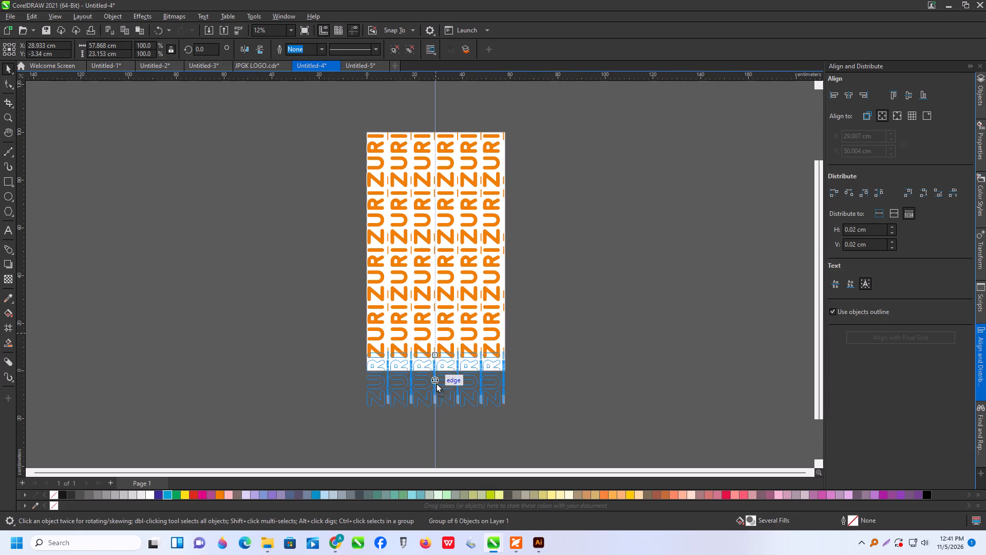
left_click_drag(436, 383, 438, 394)
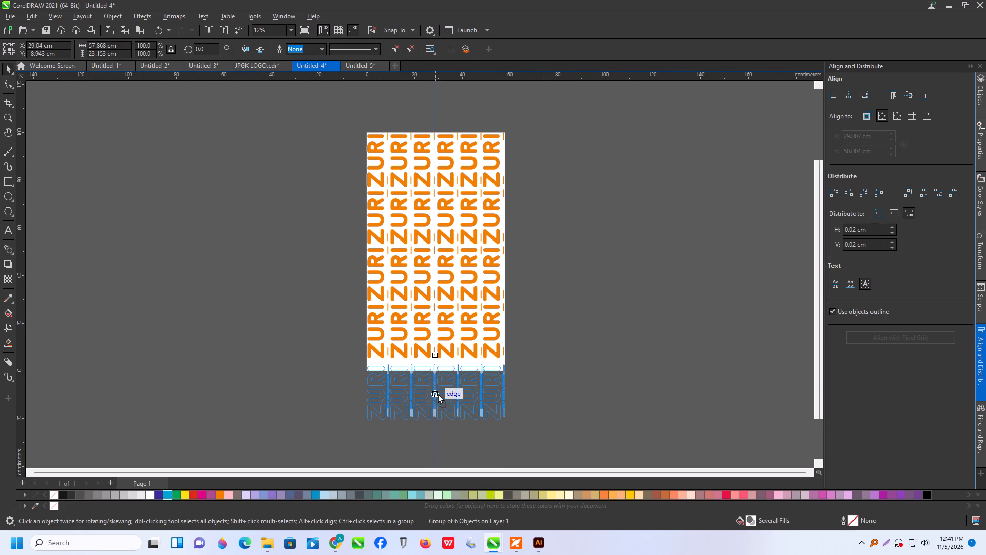
left_click_drag(438, 394, 438, 391)
scroll(438, 391, "up", 1, "shift")
right_click(438, 391, "shift")
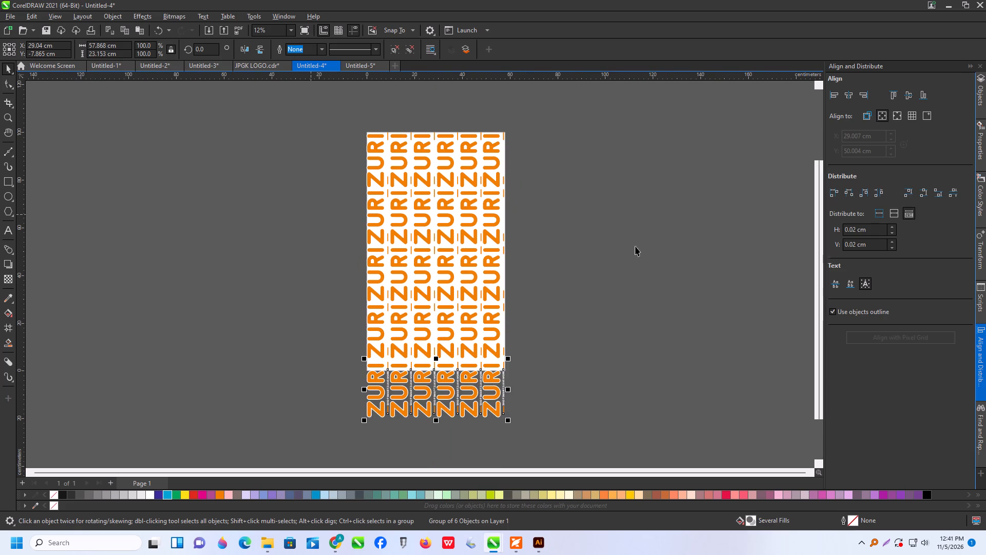
Align all five ZURI rows on a common vertical centre line.
left_click_drag(732, 292, 716, 299)
left_click(500, 384)
left_click(851, 94)
left_click(657, 195)
left_click_drag(340, 119, 390, 184)
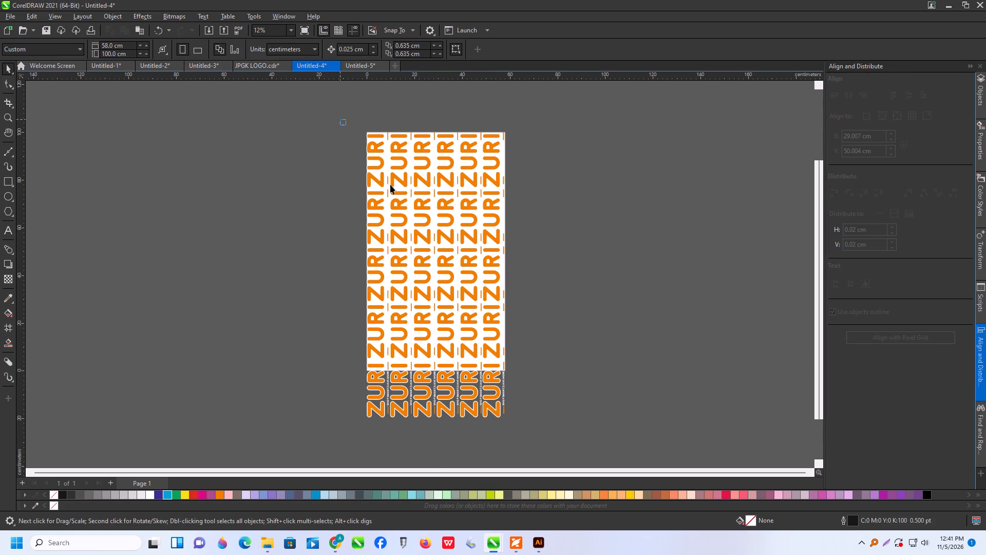
left_click_drag(390, 184, 554, 449)
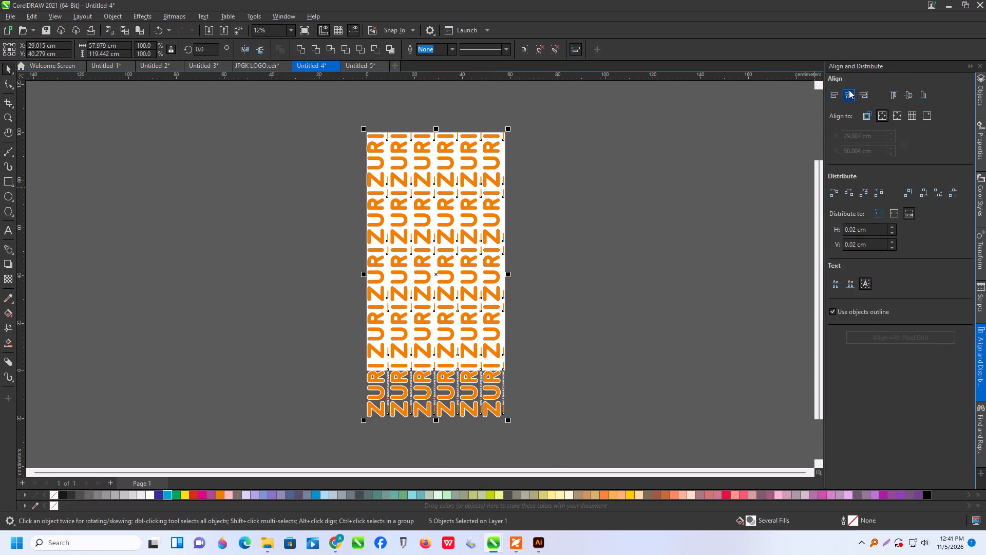
left_click(849, 90)
left_click(641, 215)
left_click_drag(351, 121, 539, 403)
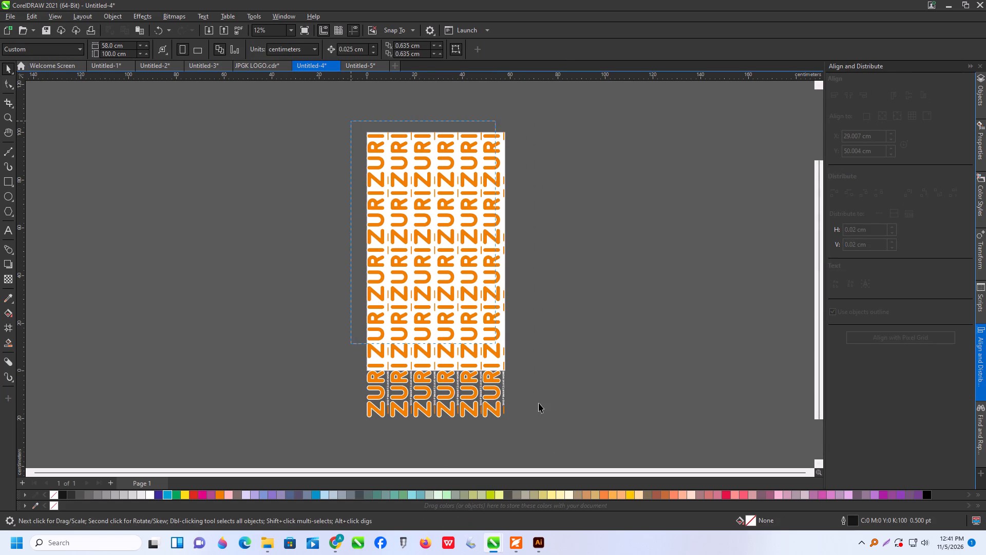
left_click_drag(539, 403, 561, 424)
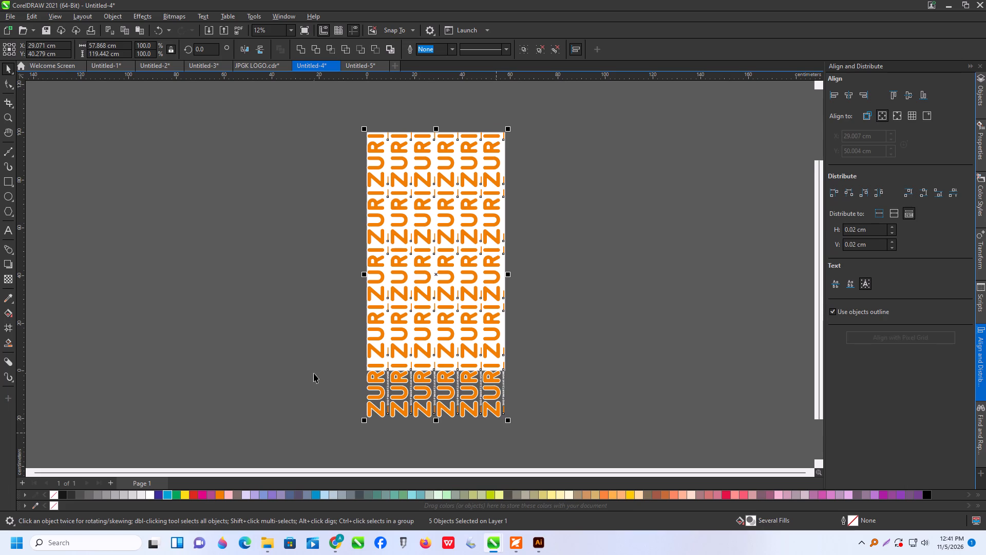
Examine the overall size of the five stacked ZURI rows and the bottom row extending past the page.
left_click(329, 368)
left_click(371, 335)
left_click(375, 326)
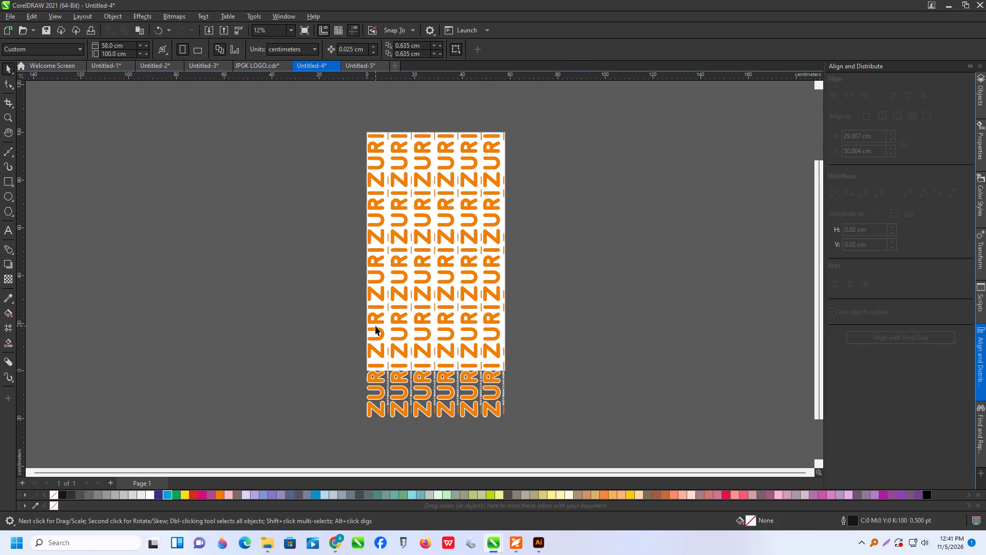
left_click(377, 319)
left_click_drag(349, 117, 563, 444)
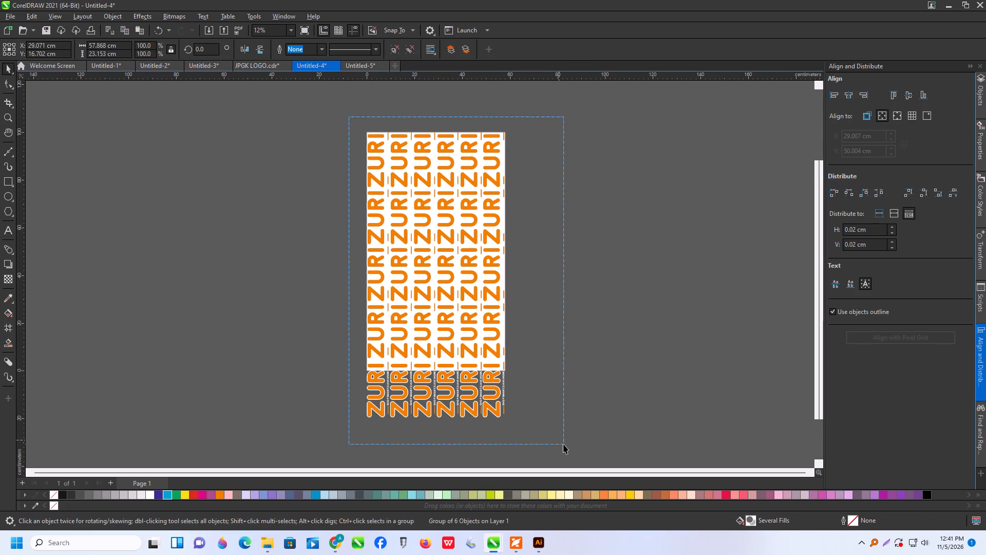
left_click_drag(563, 444, 565, 444)
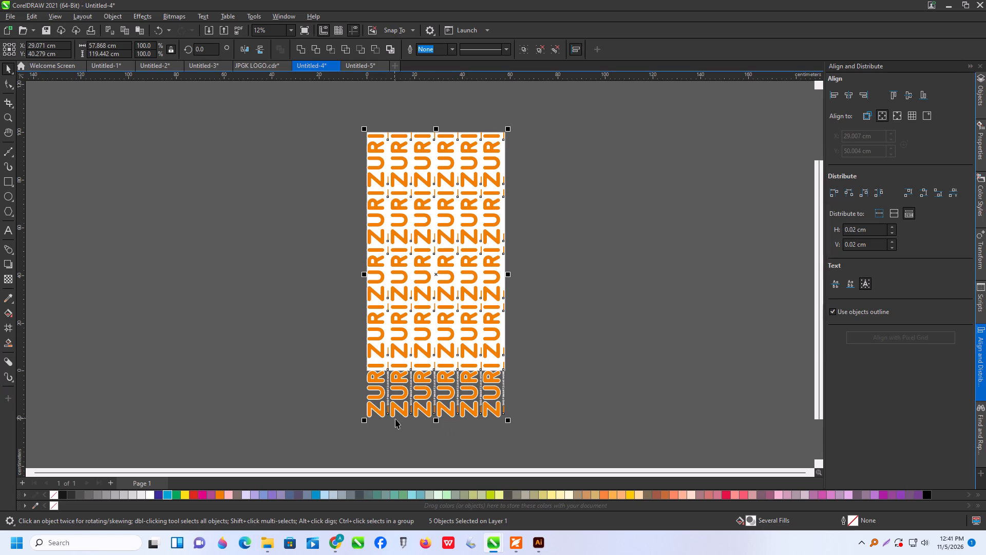
left_click(601, 294)
left_click(325, 367)
left_click_drag(324, 360, 535, 434)
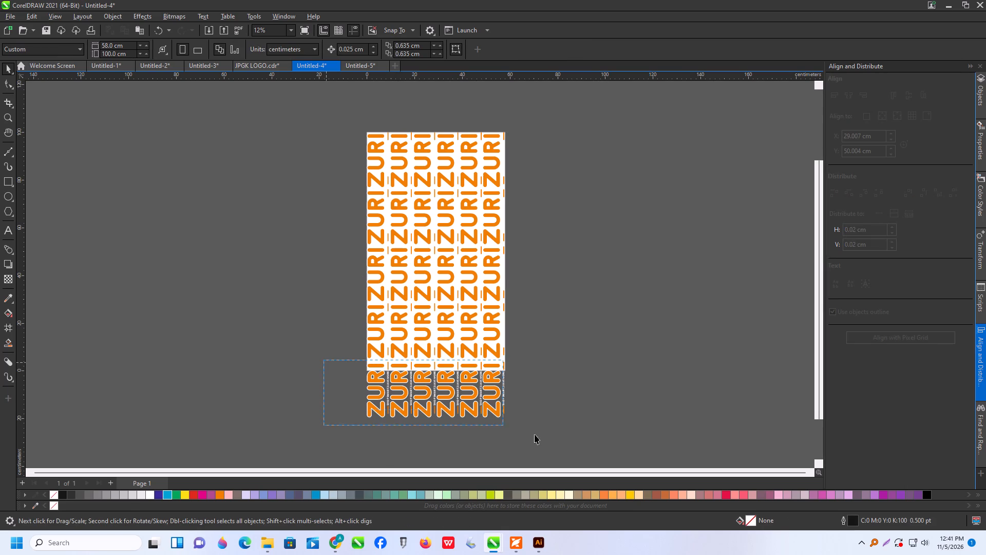
left_click_drag(535, 434, 573, 435)
scroll(411, 317, "down", 2)
scroll(419, 412, "up", 2)
scroll(381, 239, "down", 3)
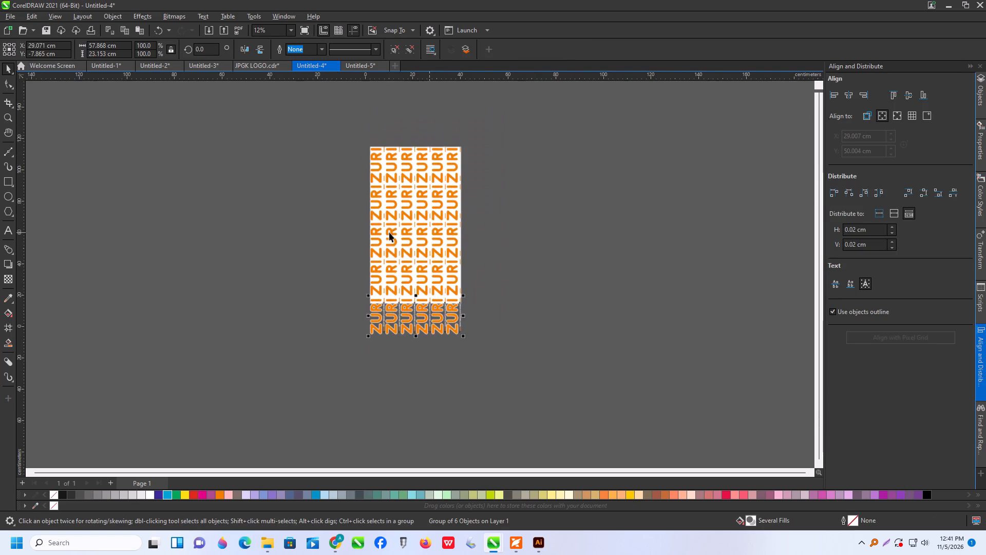
scroll(411, 362, "up", 5)
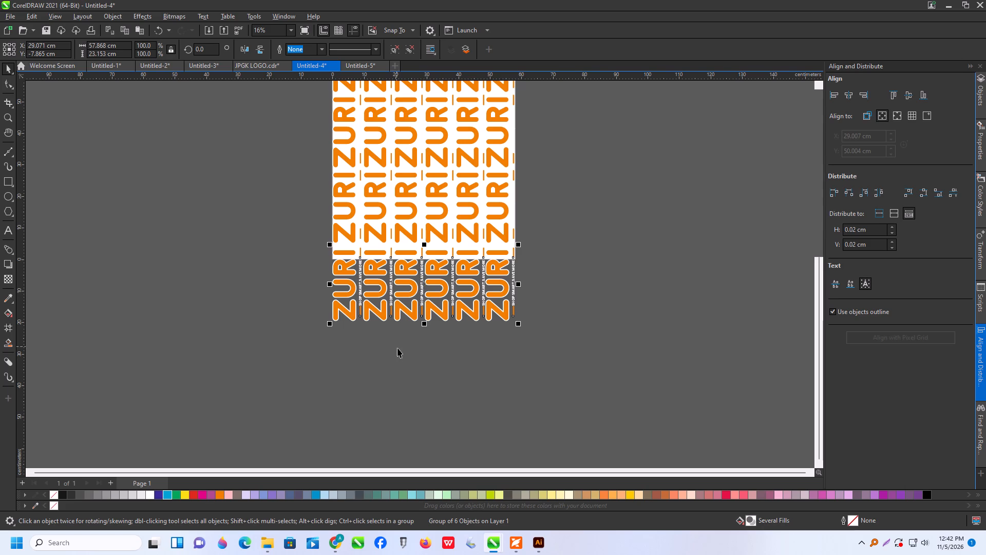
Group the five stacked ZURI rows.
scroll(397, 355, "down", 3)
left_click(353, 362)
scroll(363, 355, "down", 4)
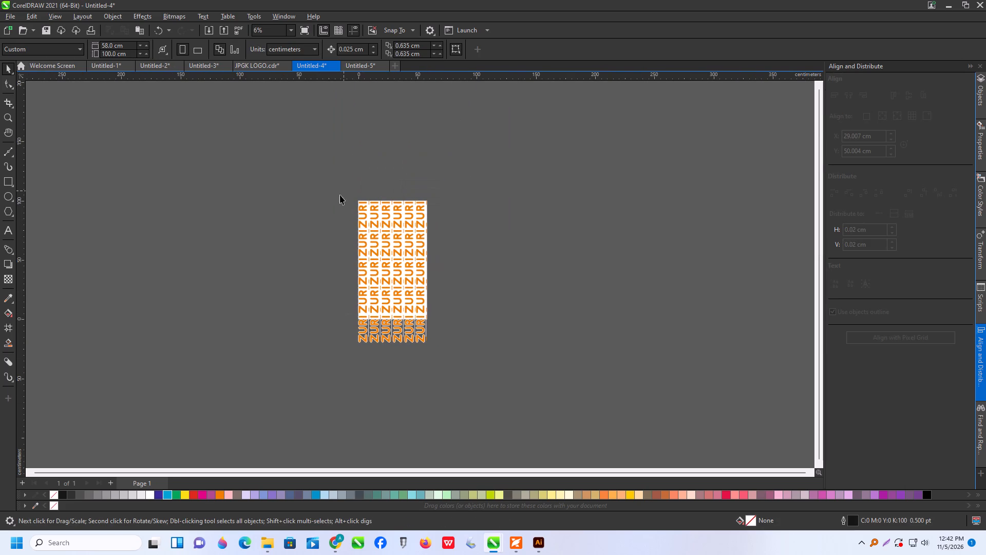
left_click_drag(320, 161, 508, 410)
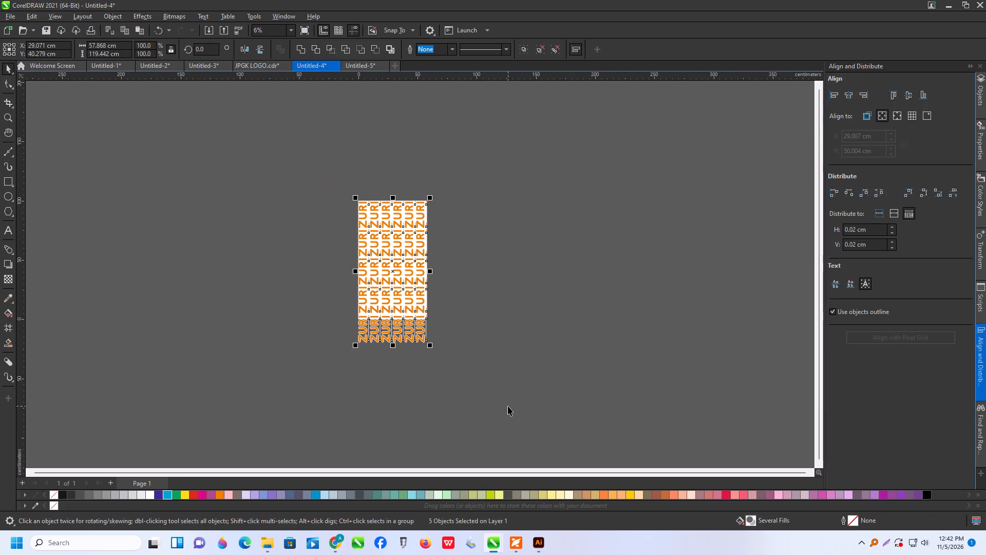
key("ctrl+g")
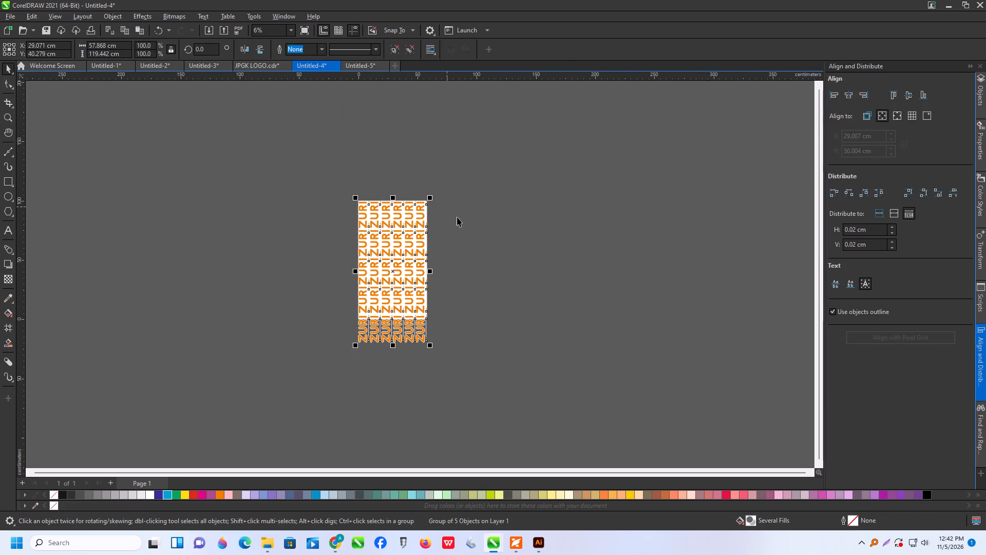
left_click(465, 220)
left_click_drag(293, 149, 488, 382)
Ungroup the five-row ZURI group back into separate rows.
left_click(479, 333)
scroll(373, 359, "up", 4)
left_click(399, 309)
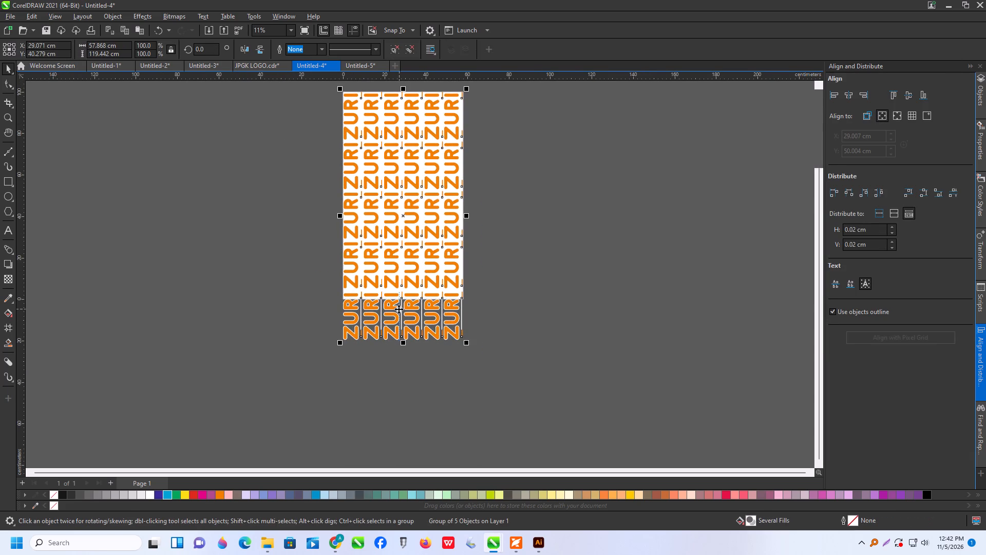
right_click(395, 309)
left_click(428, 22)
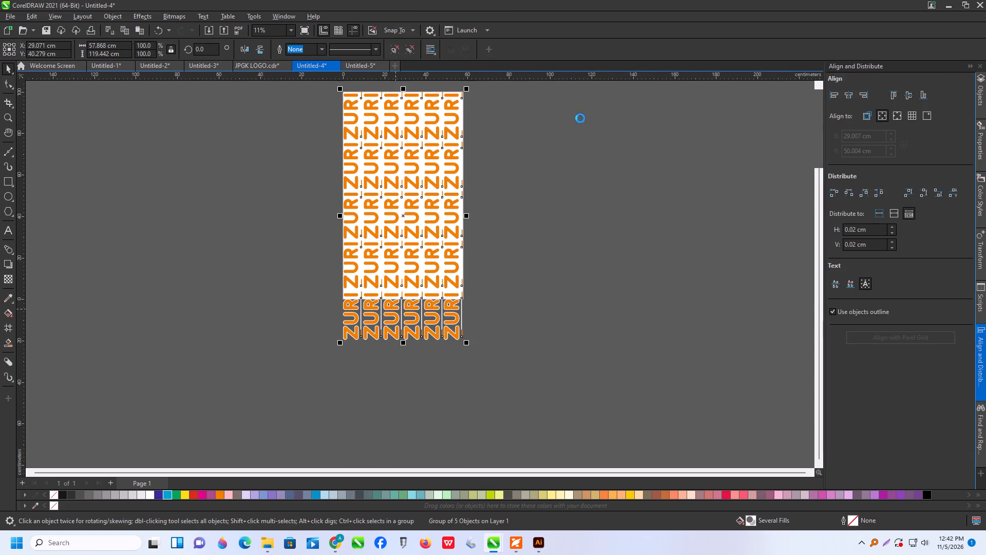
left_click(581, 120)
Duplicate the lowest ZURI row directly below itself as a sixth row.
left_click_drag(416, 306, 414, 358)
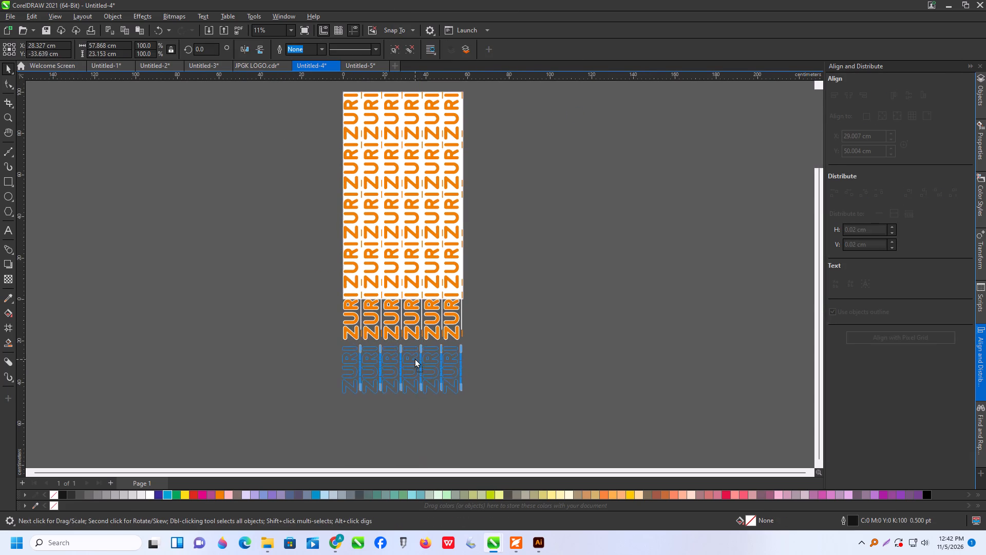
left_click_drag(414, 358, 413, 356)
right_click(413, 356)
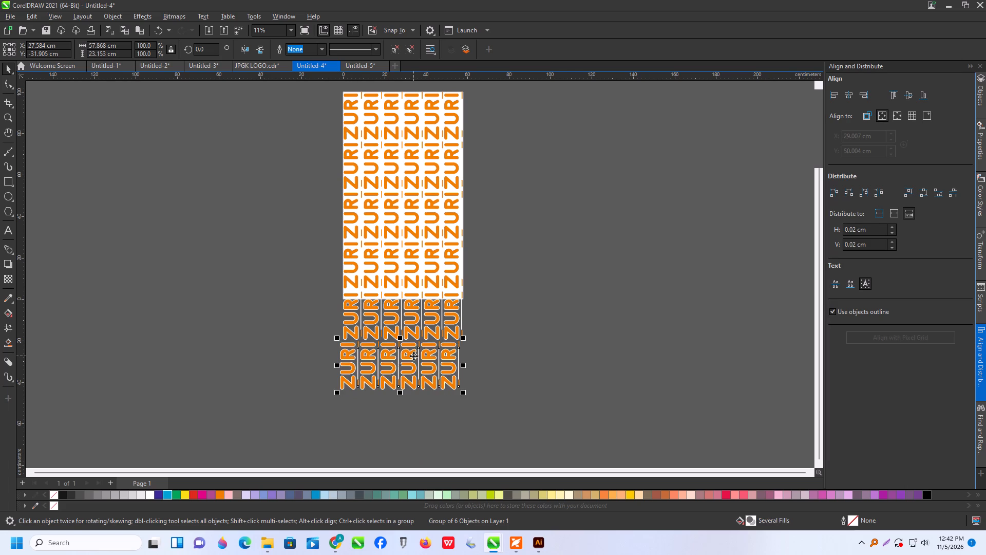
Centre-align the six ZURI rows with each other horizontally and group them.
scroll(414, 354, "down", 3)
left_click_drag(358, 155, 505, 420)
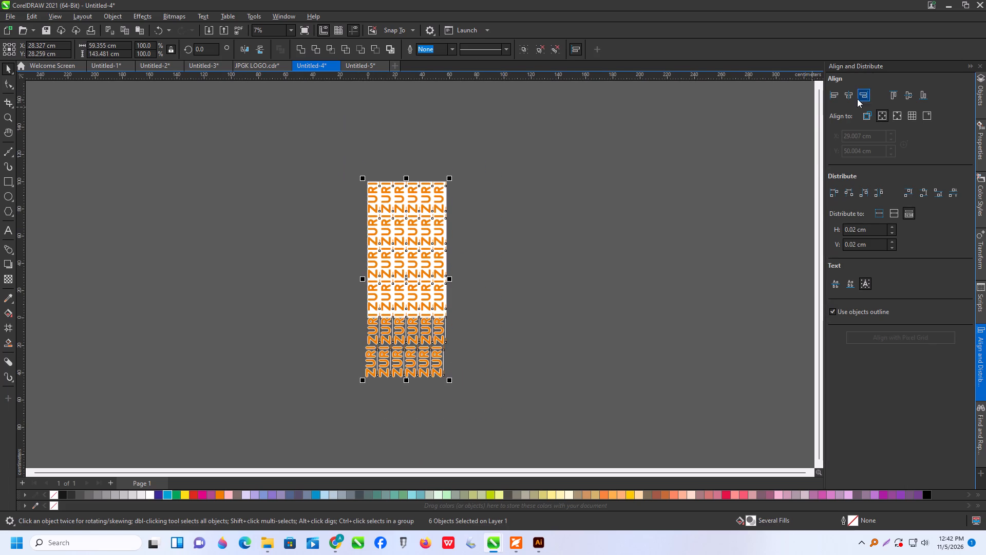
left_click(851, 95)
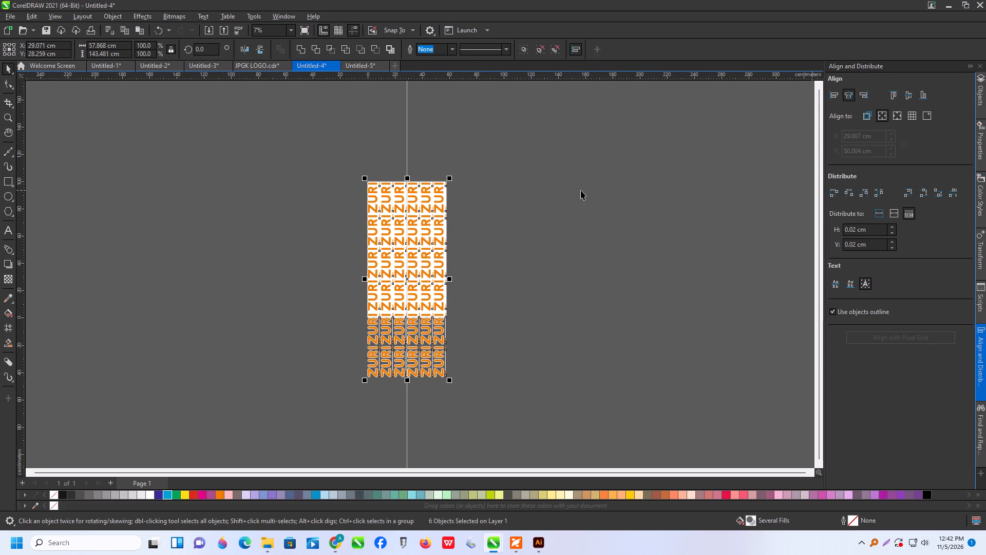
key("ctrl+g")
Set the page height to 144 cm.
left_click_drag(148, 200, 150, 193)
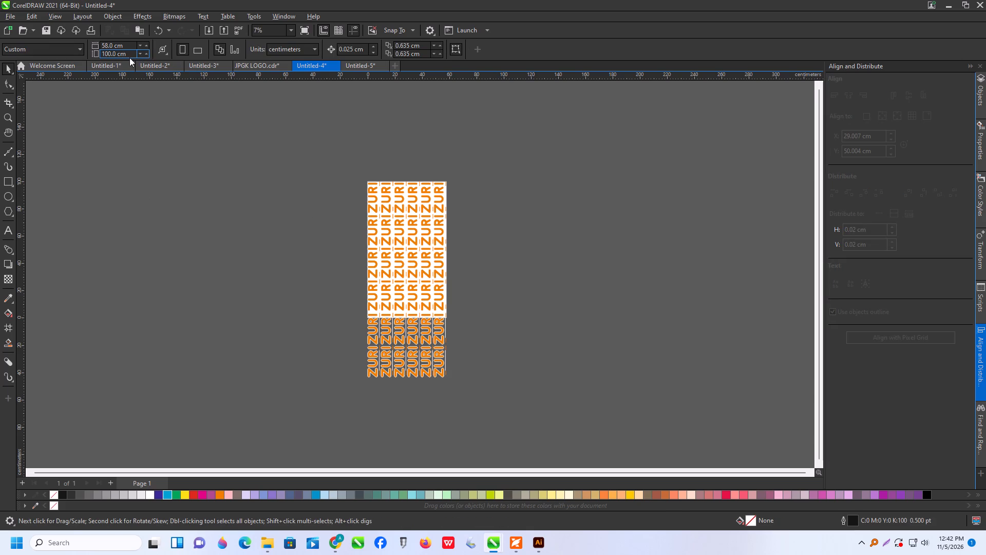
left_click_drag(126, 56, 36, 66)
type("144")
key("Return")
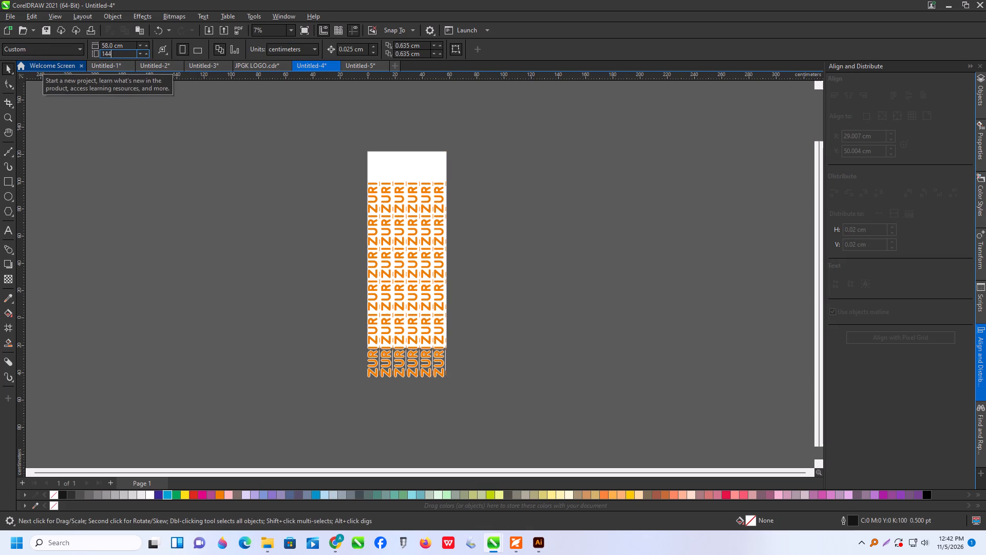
Centre the six-row ZURI group on the page.
left_click(404, 230)
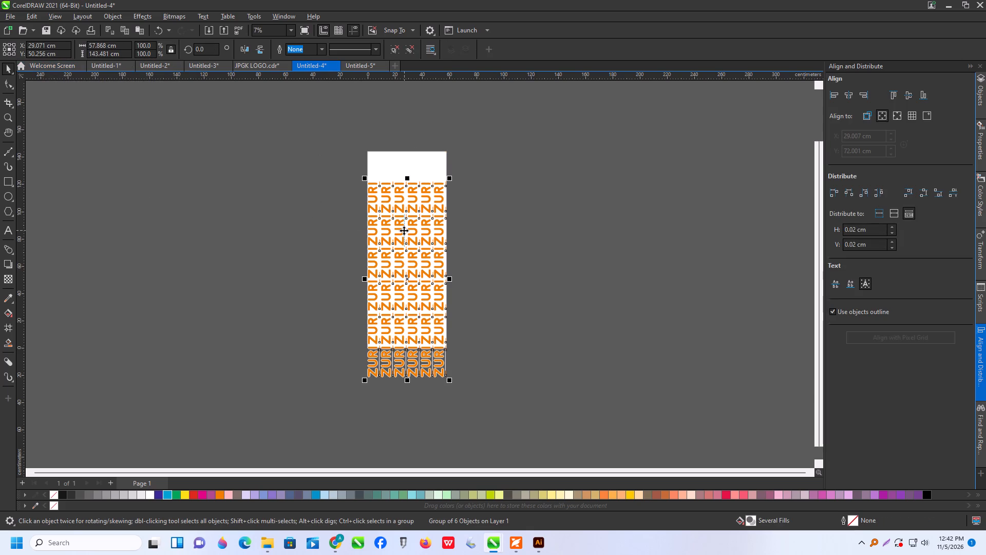
key("p")
Publish the sheet as a PDF named SHARON NO CUT 58 BY 144-ALEX(2PCS) in the ALEKH folder.
left_click(236, 28)
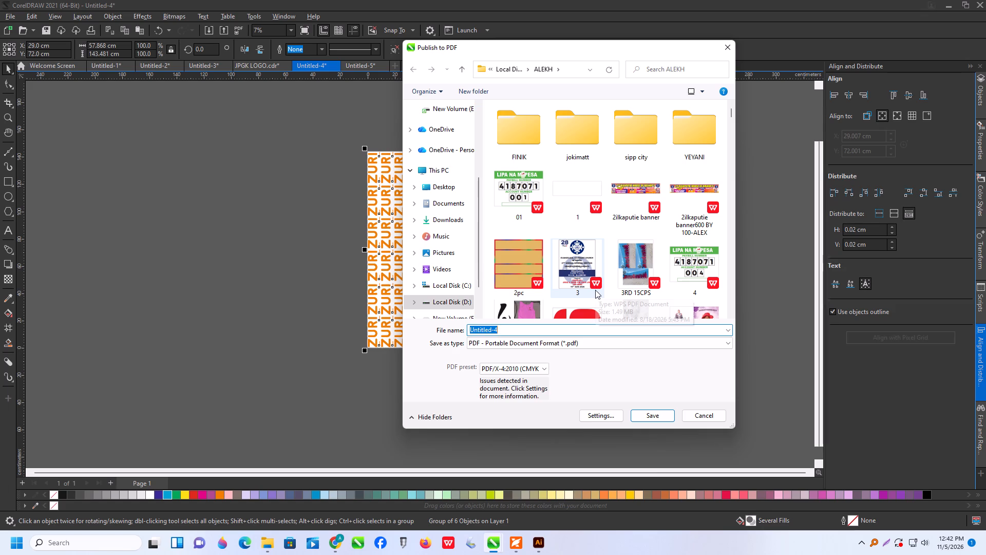
type("SHR")
key("BackSpace")
type("ARON NO CUT")
key("space")
type("58 BY 144")
type("-ALEX")
type("(2PCS")
key("shift+parenright")
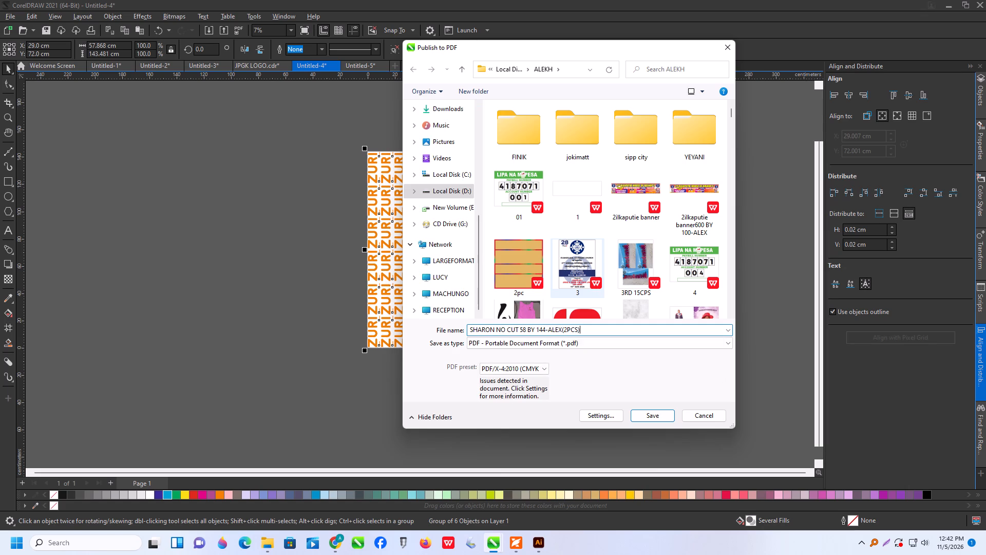
key("Return")
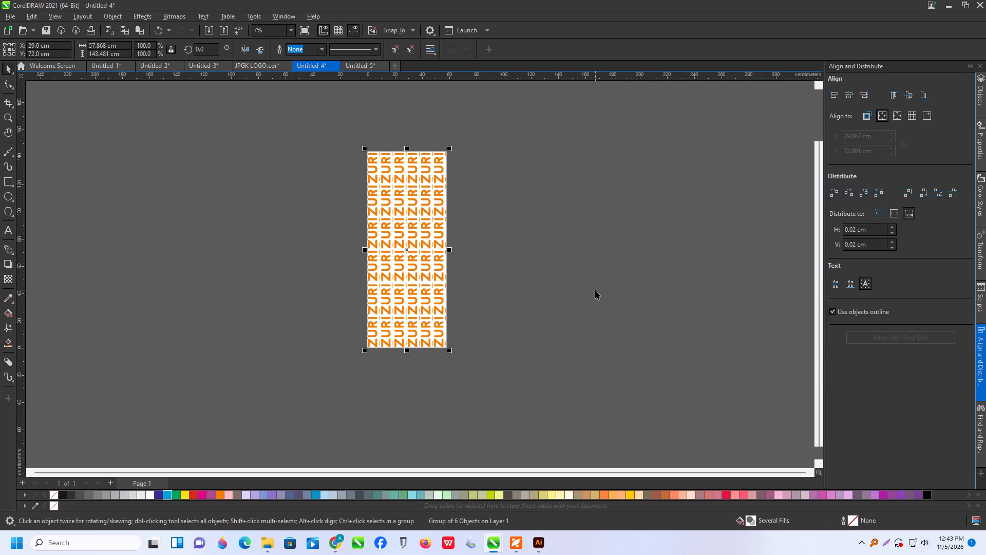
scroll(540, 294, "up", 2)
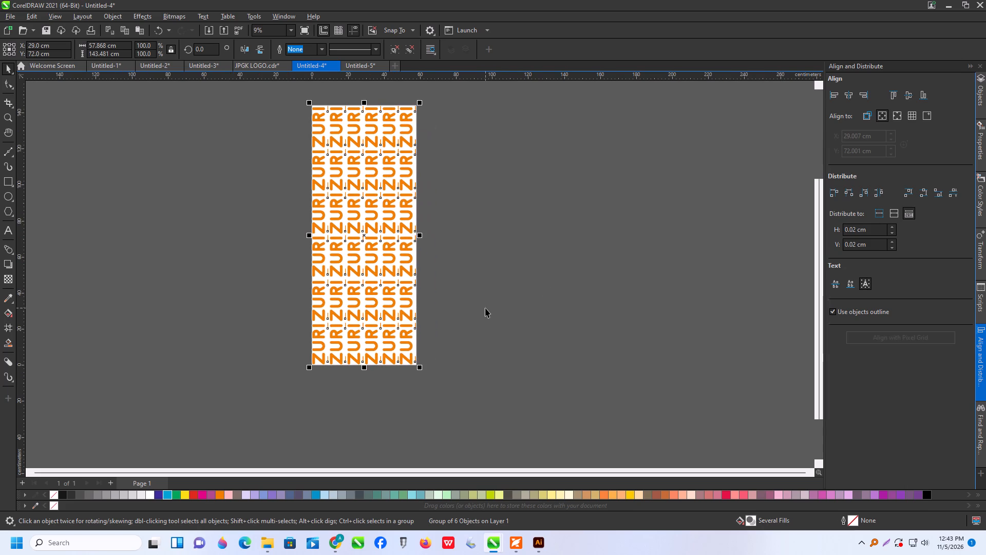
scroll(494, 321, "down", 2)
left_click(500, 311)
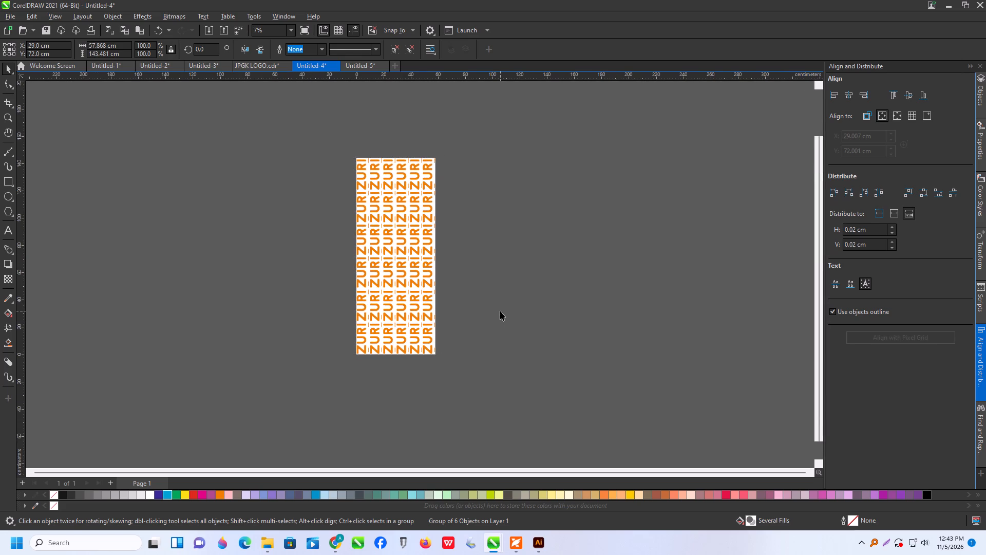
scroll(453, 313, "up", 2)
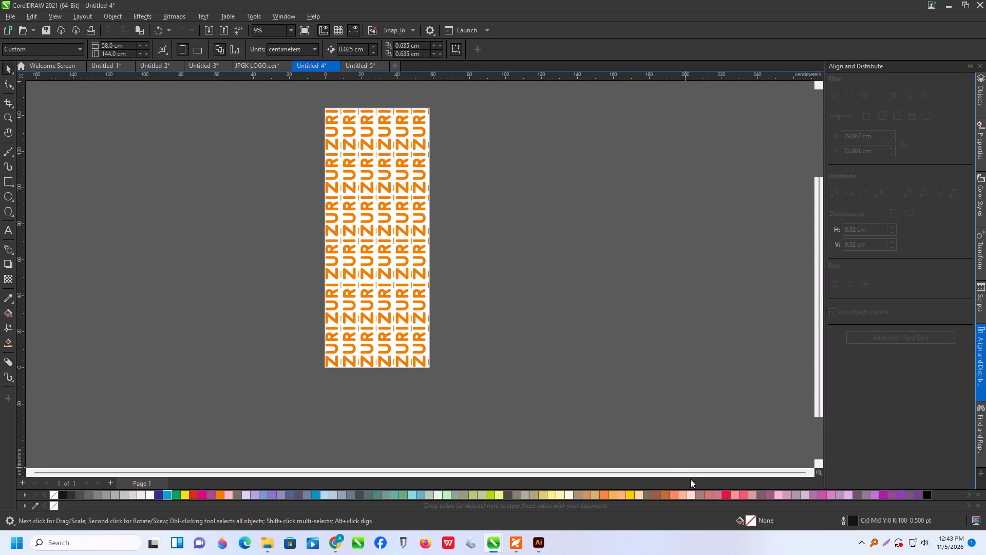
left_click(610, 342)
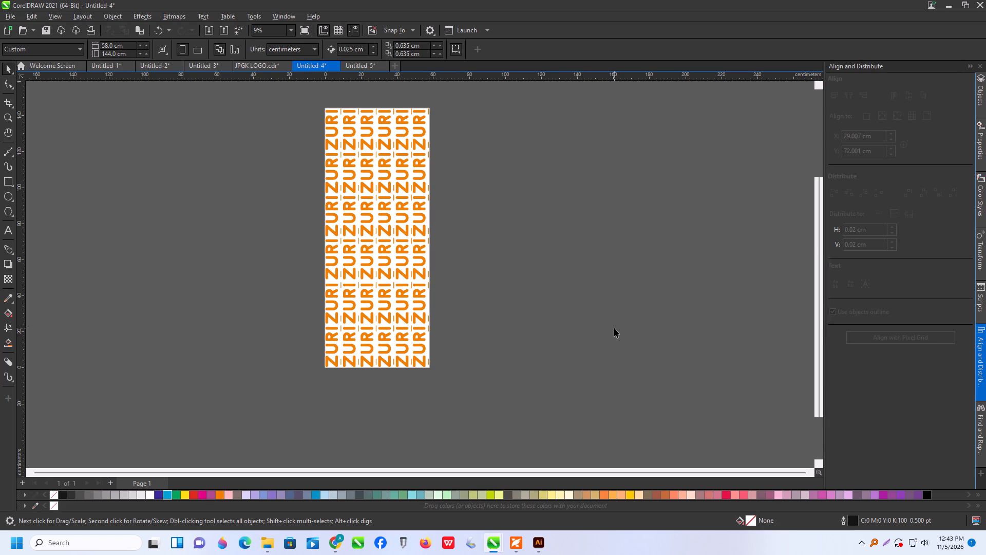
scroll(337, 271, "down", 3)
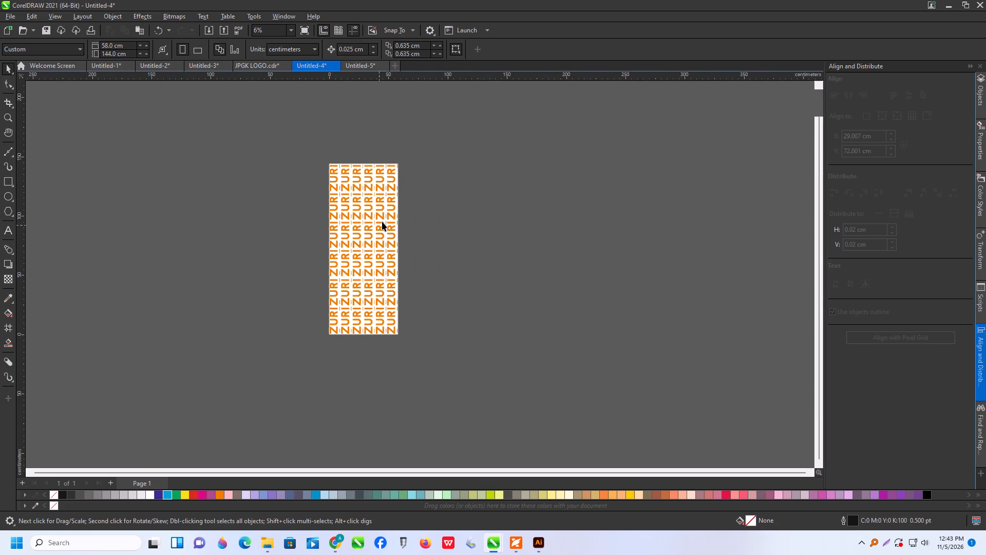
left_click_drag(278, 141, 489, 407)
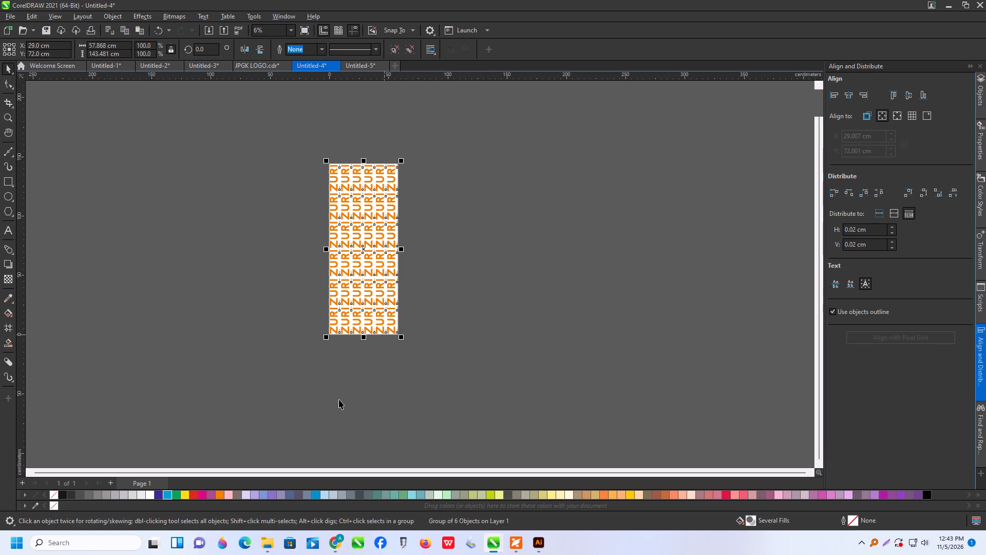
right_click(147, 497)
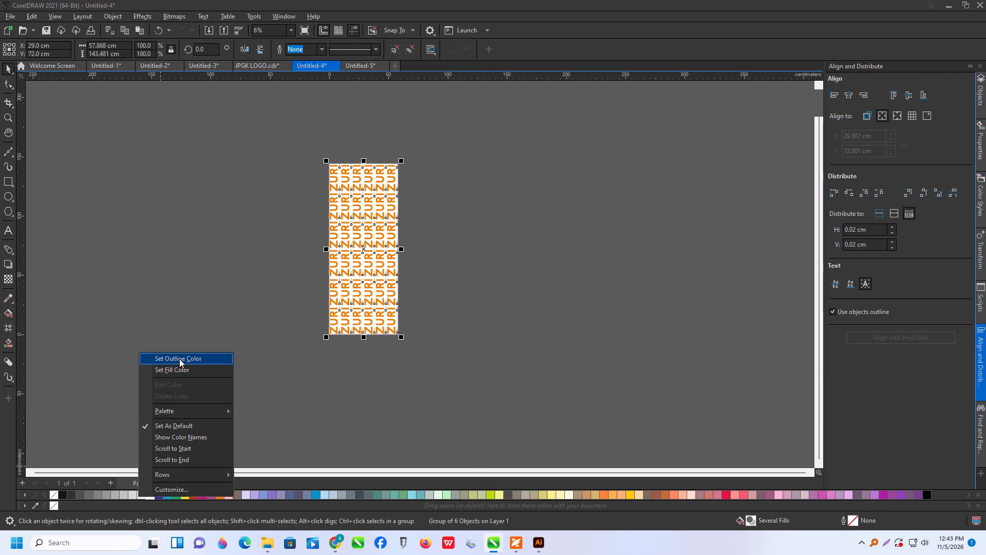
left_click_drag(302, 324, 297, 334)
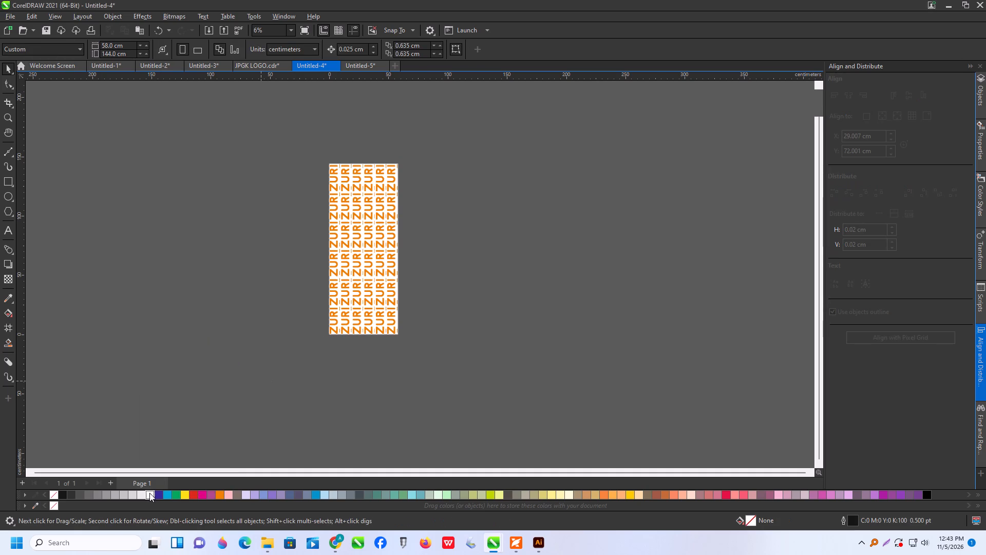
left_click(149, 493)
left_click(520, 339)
Move the six-row ZURI group off the page beside it and fill it solid white with no outline.
left_click_drag(376, 248, 294, 256)
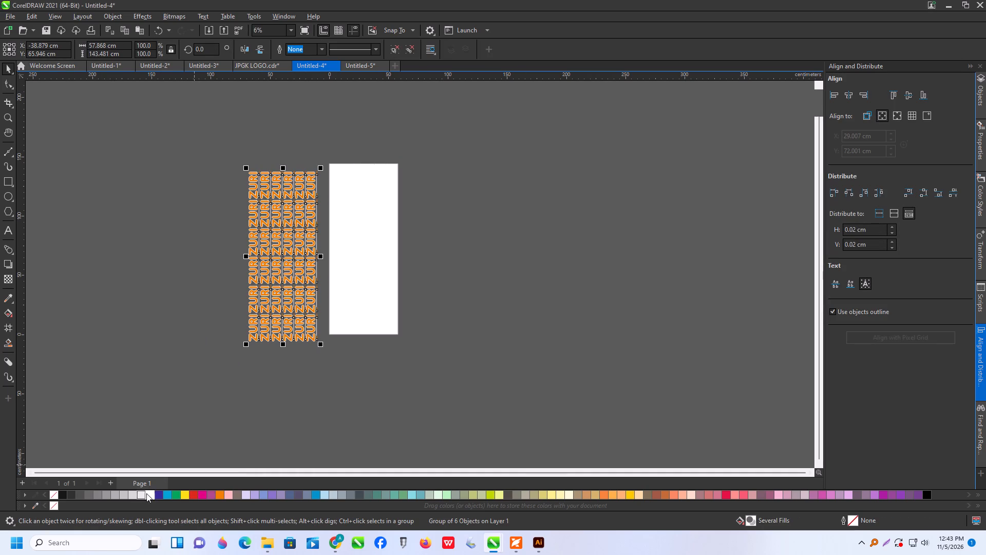
left_click(147, 493)
right_click(52, 496)
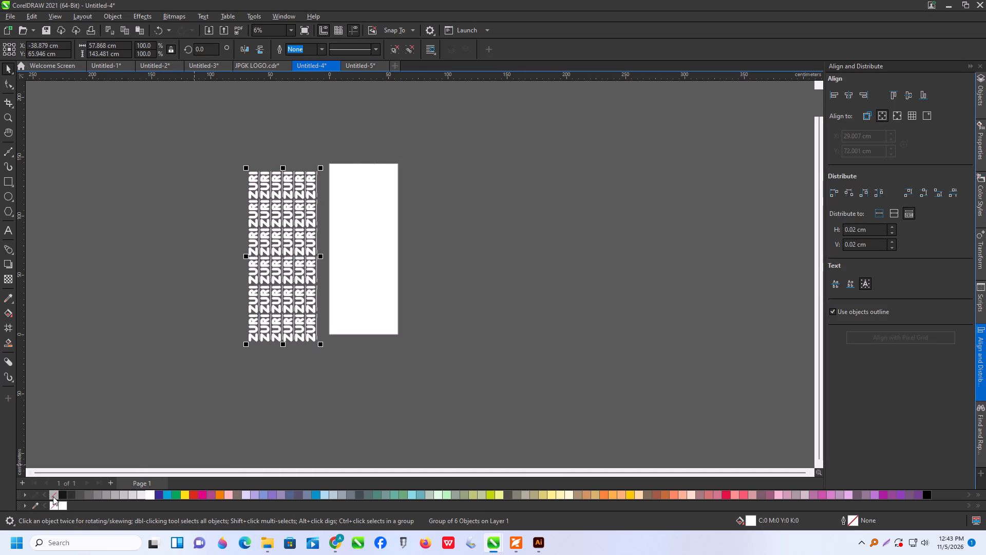
left_click(75, 353)
Centre the white six-row ZURI group on the page.
scroll(181, 184, "up", 2)
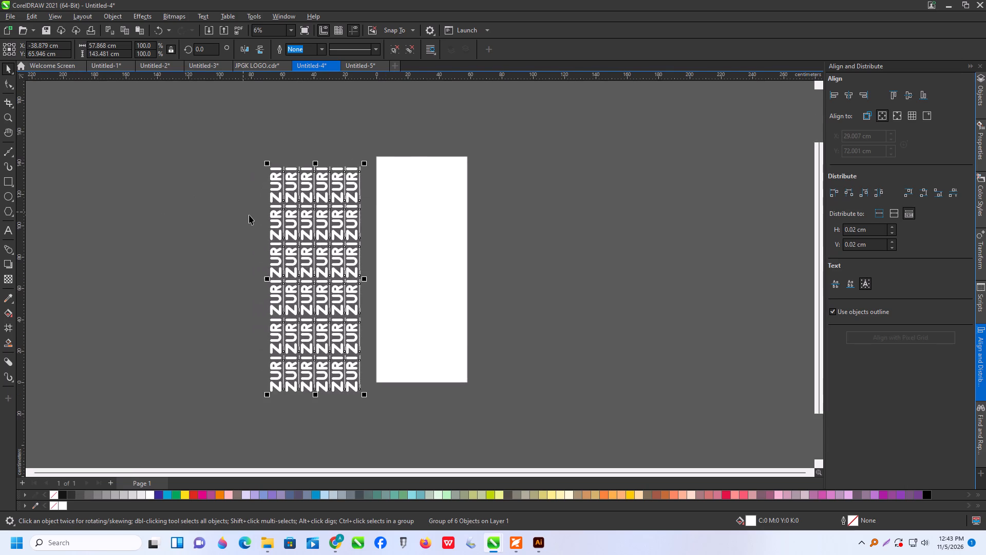
scroll(286, 272, "up", 13)
scroll(333, 206, "down", 5)
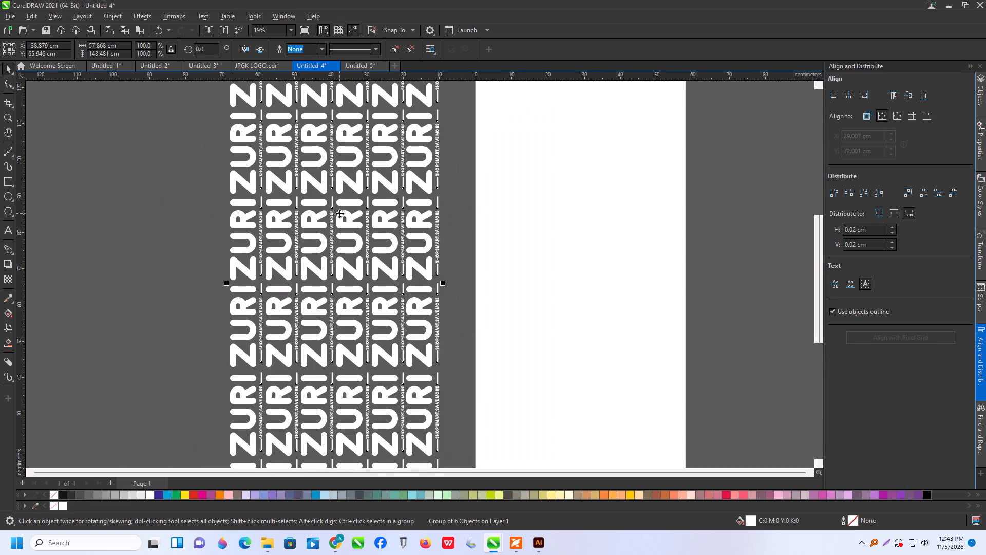
key("p")
scroll(363, 228, "down", 5)
scroll(424, 267, "down", 3)
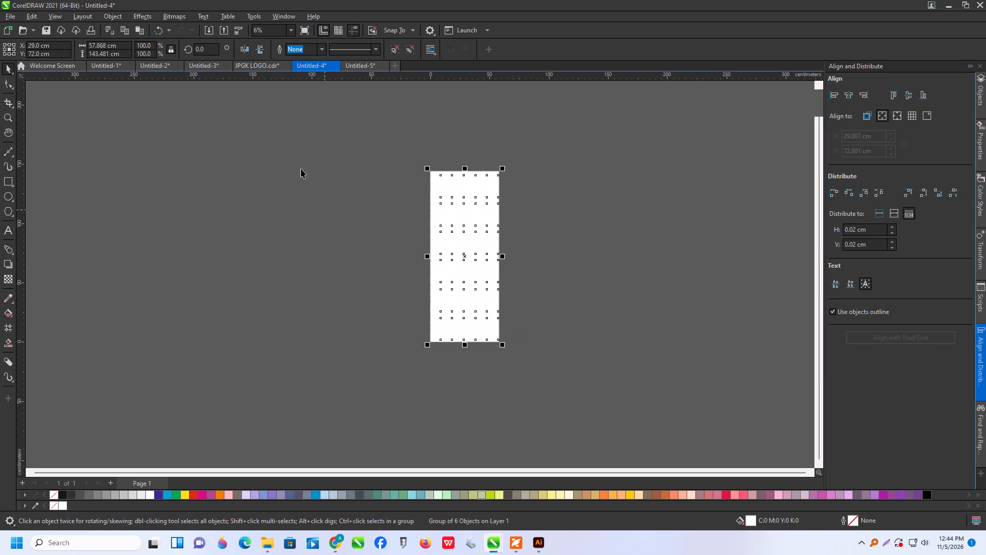
Publish the white sheet as a PDF named SHARON NO CUT 58 BY 14493PCS) in the ALEKH folder.
left_click(235, 33)
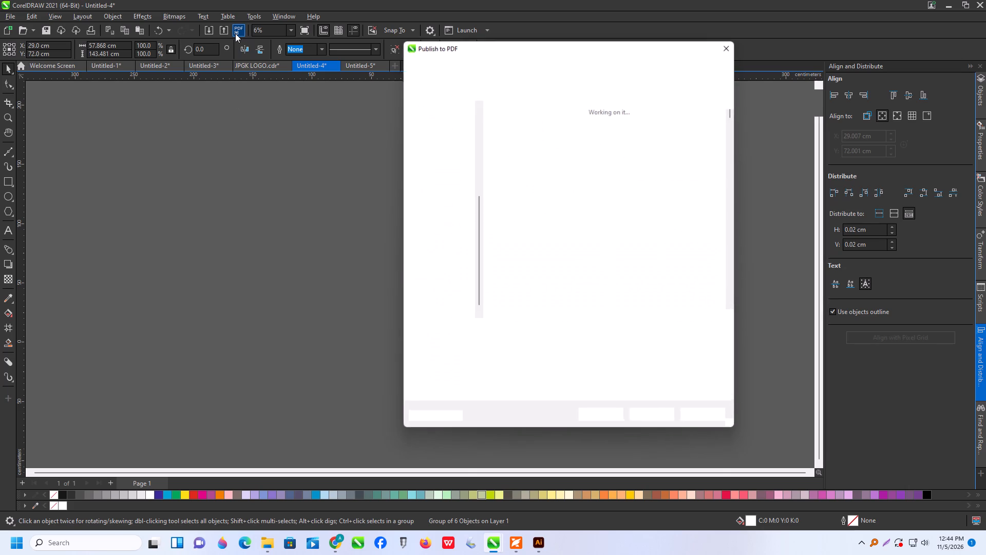
type("SHAR")
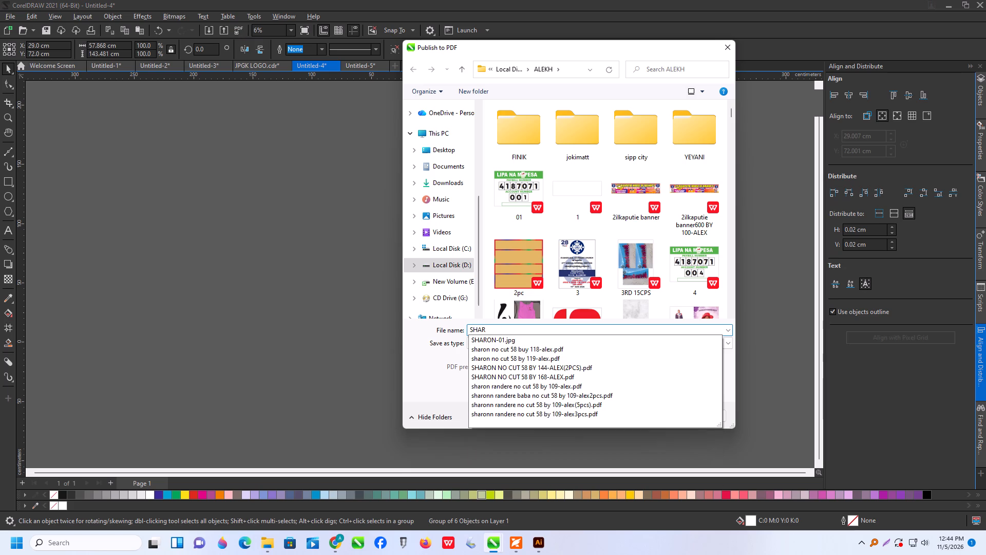
key("i")
key("BackSpace")
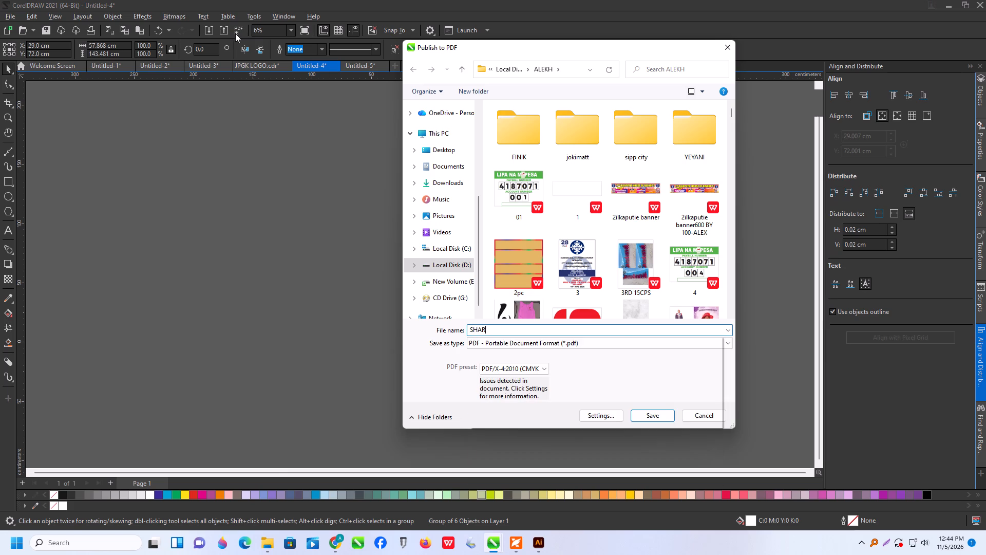
type("ON NO CUT 58 BY")
key("space")
type("144")
type("93PCS")
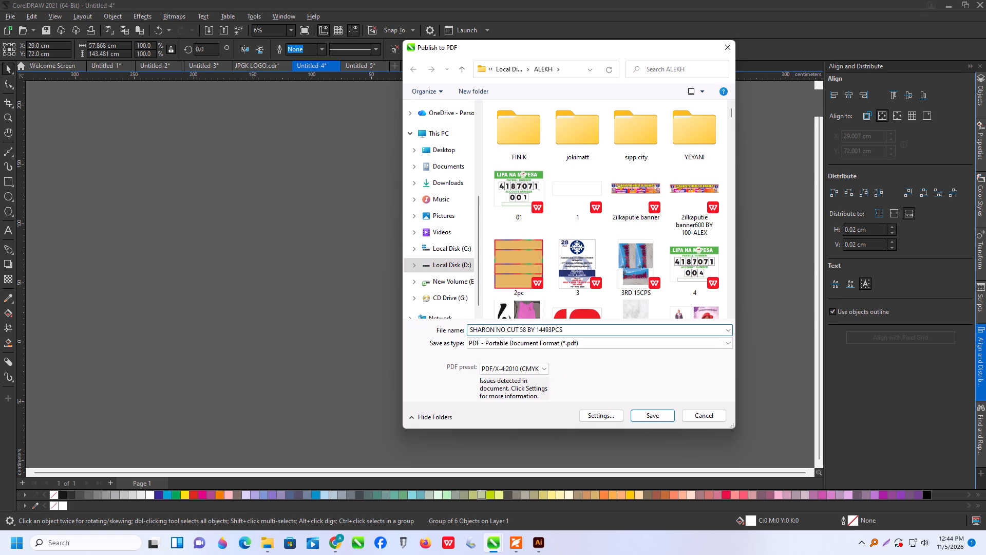
key("shift+parenright")
key("Return")
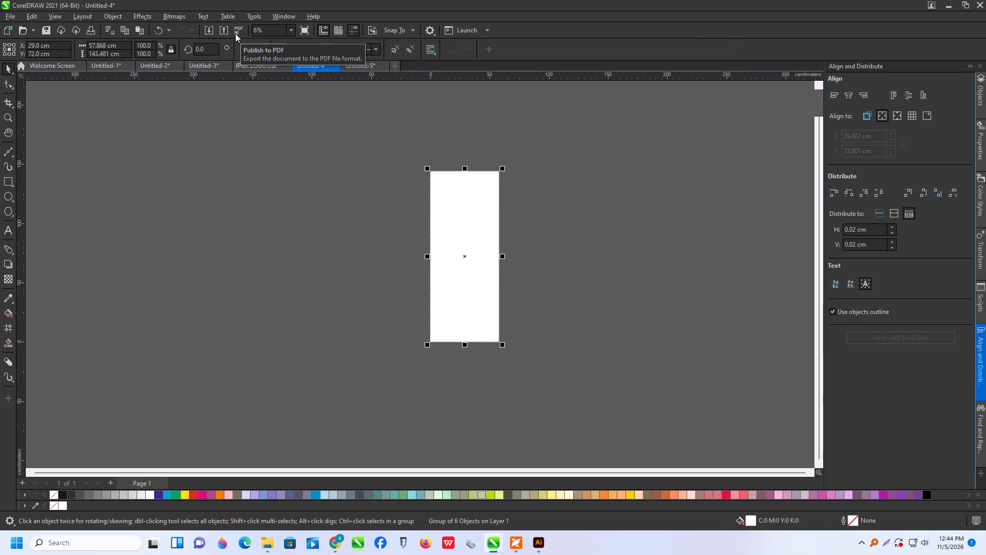
left_click(223, 211)
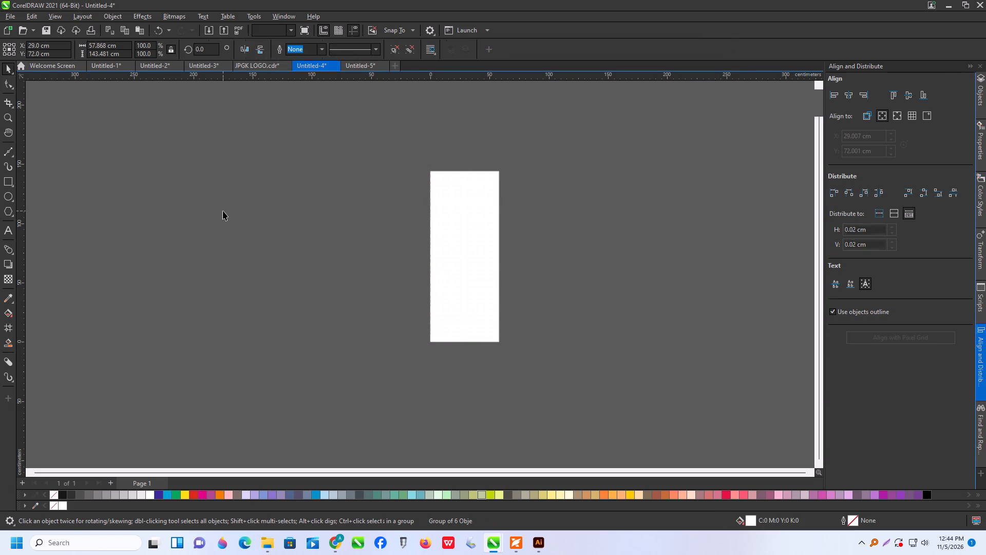
left_click(230, 208)
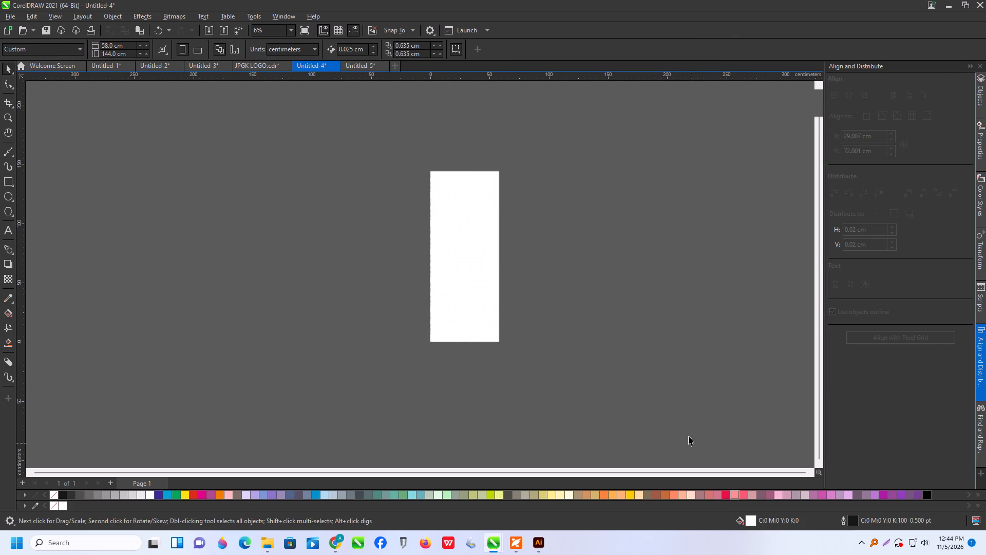
Switch to the ALEKH folder and open the white-lettering PDF in Photoshop at 300 pixels/inch in CMYK Color.
left_click(942, 6)
left_click(947, 6)
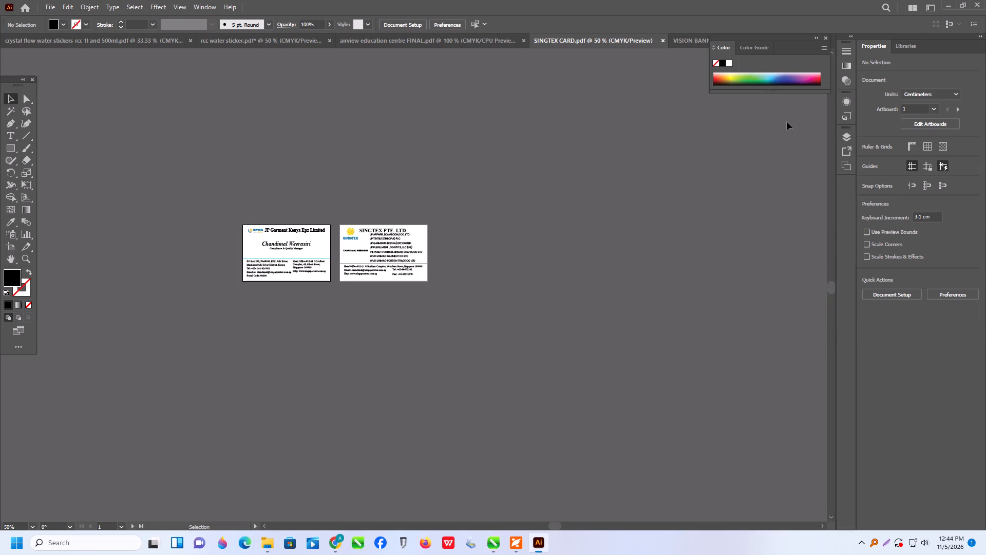
left_click(949, 4)
right_click(163, 116)
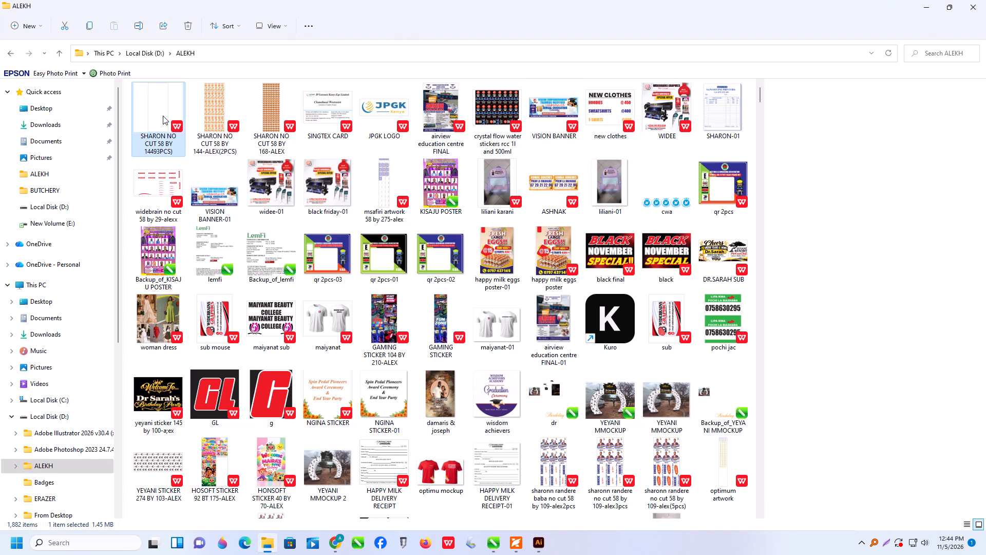
left_click(253, 165)
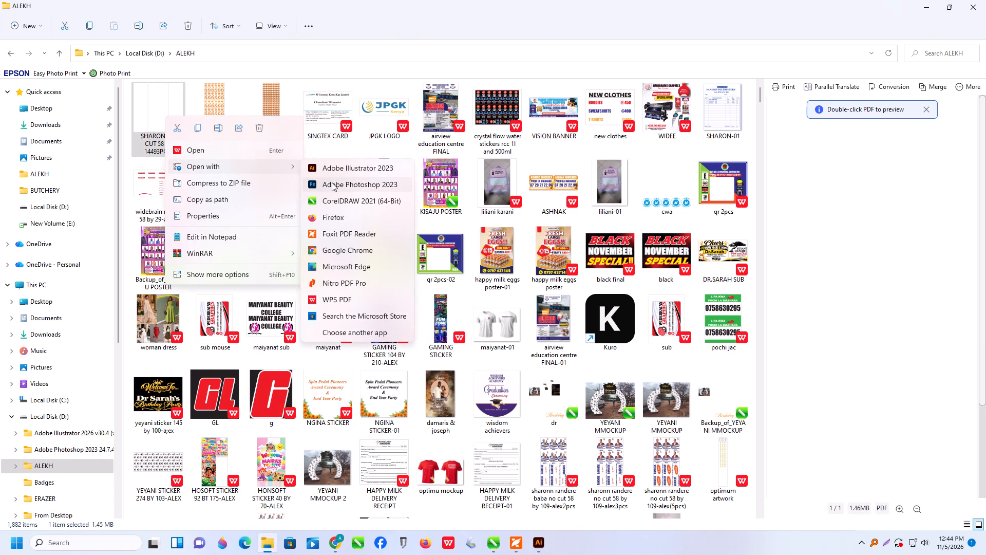
left_click(332, 182)
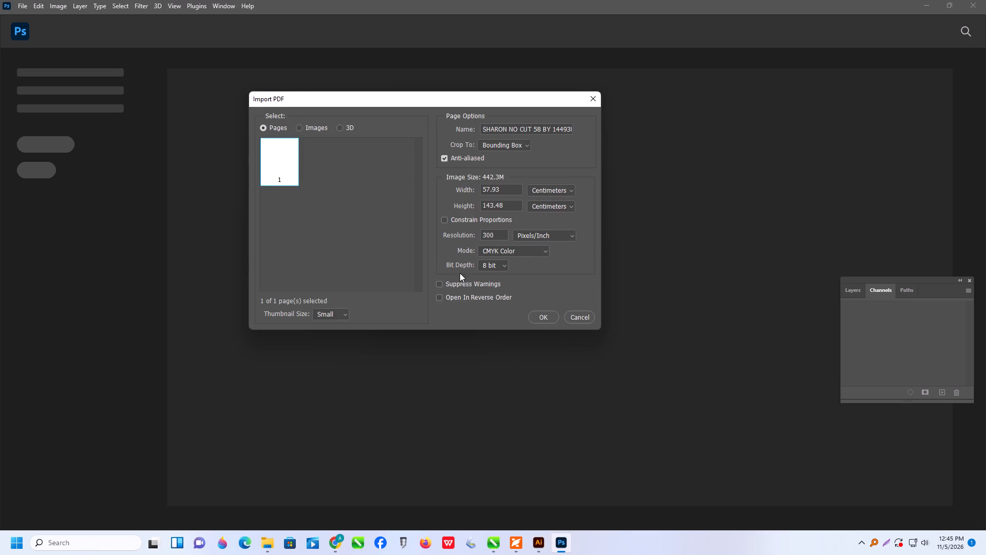
left_click(539, 321)
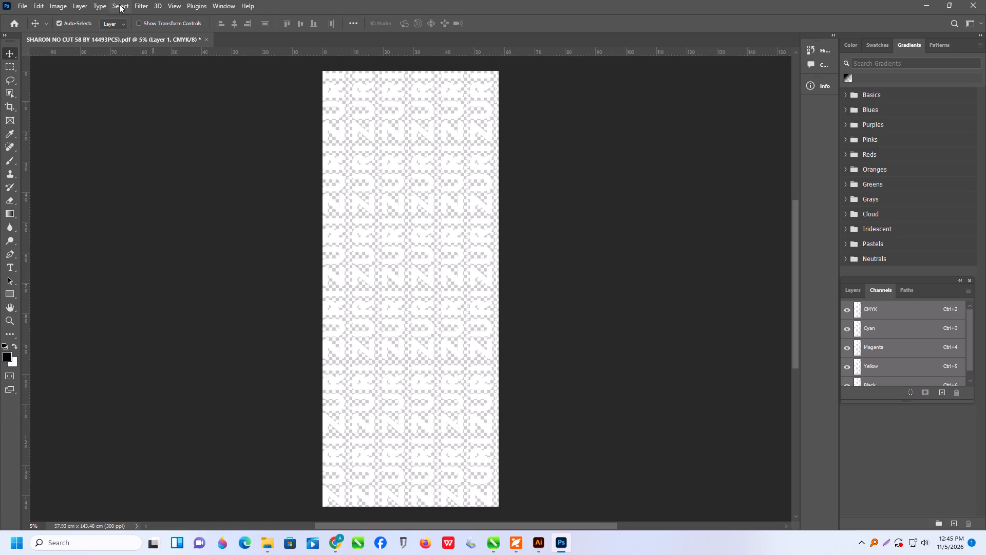
Load the Layer 1 transparency as a selection and create a spot channel named W1 from it.
left_click(120, 11)
left_click(164, 233)
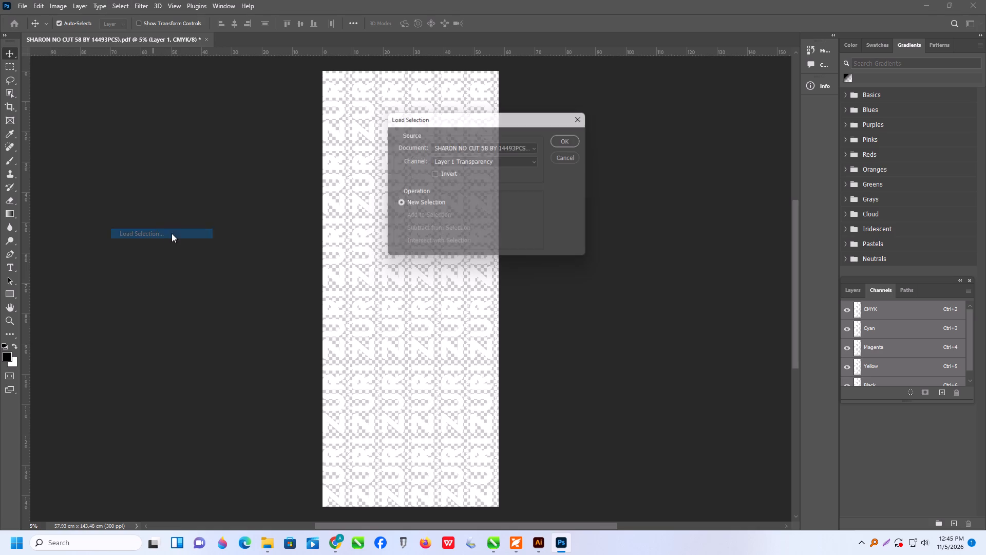
left_click(563, 136)
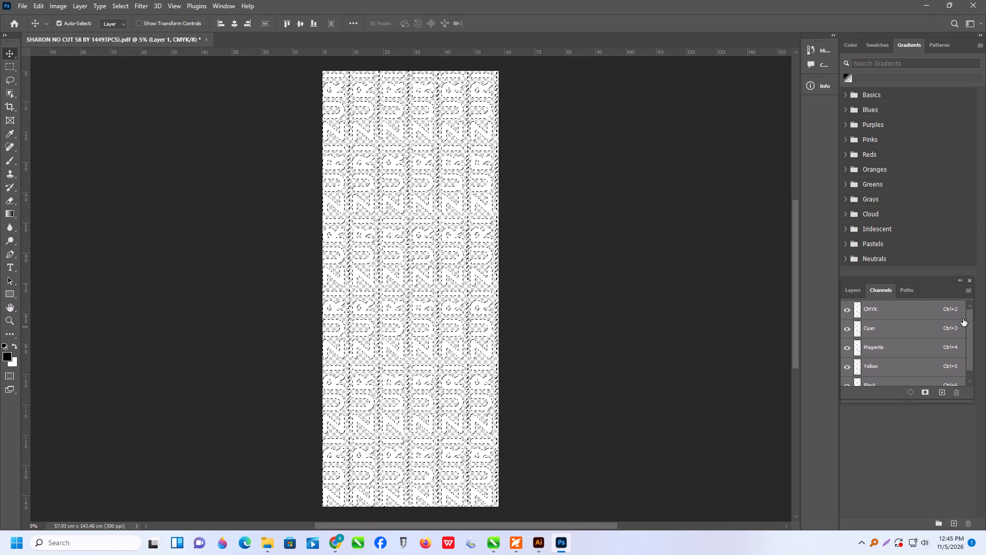
left_click(970, 288)
left_click(957, 329)
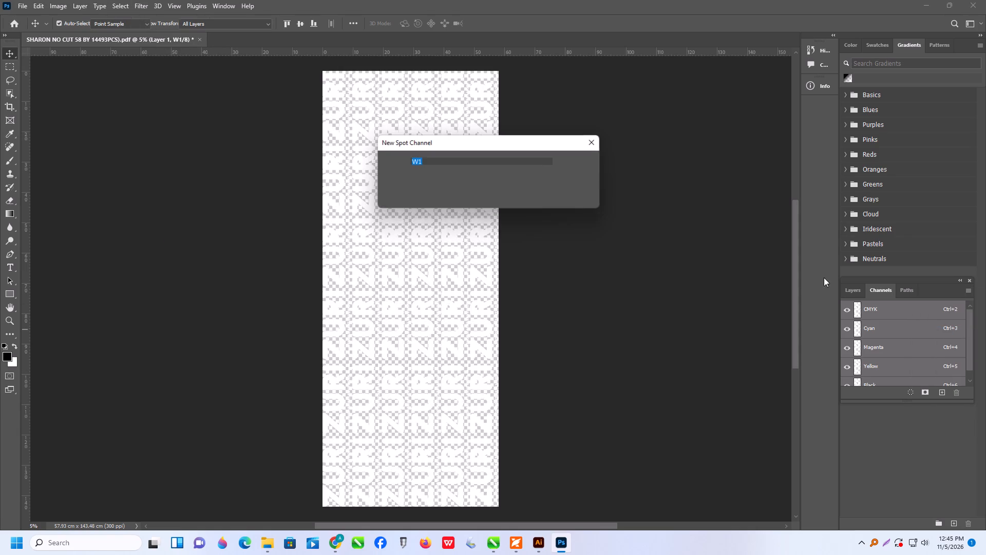
left_click(575, 162)
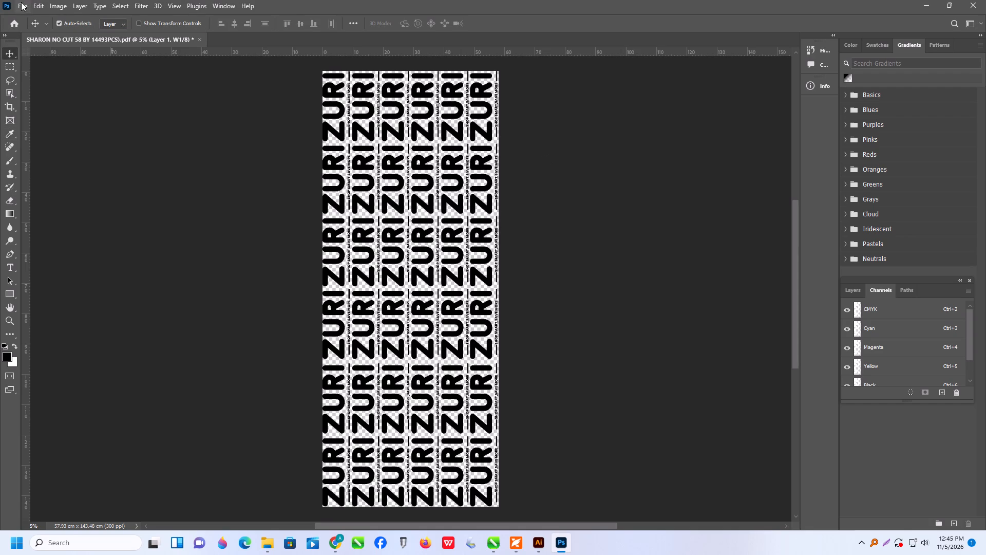
Save the white sheet as an uncompressed TIFF named SHARON NO CUT 58 BY 144(3PCS) in the DTF 5.11.2026 network folder.
left_click(20, 5)
left_click(50, 130)
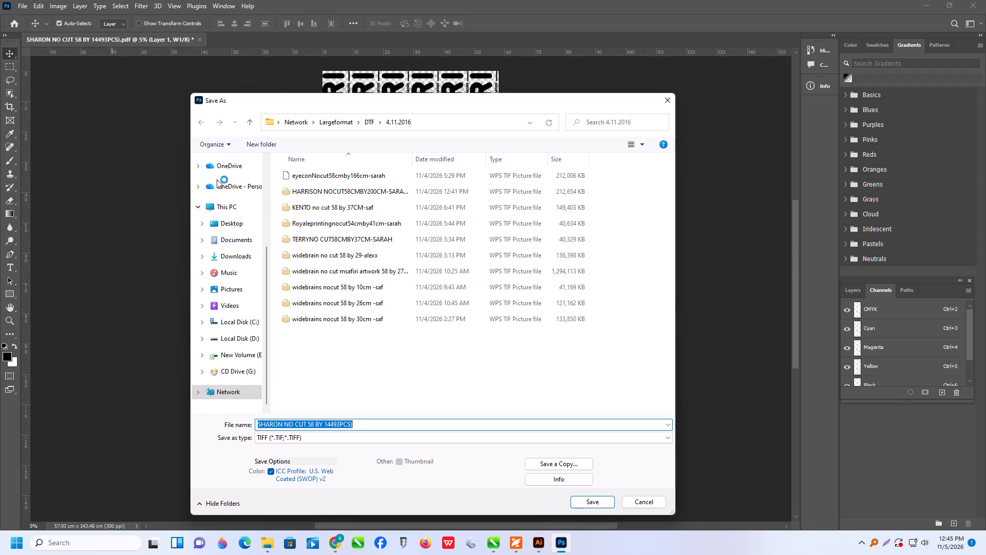
left_click(372, 123)
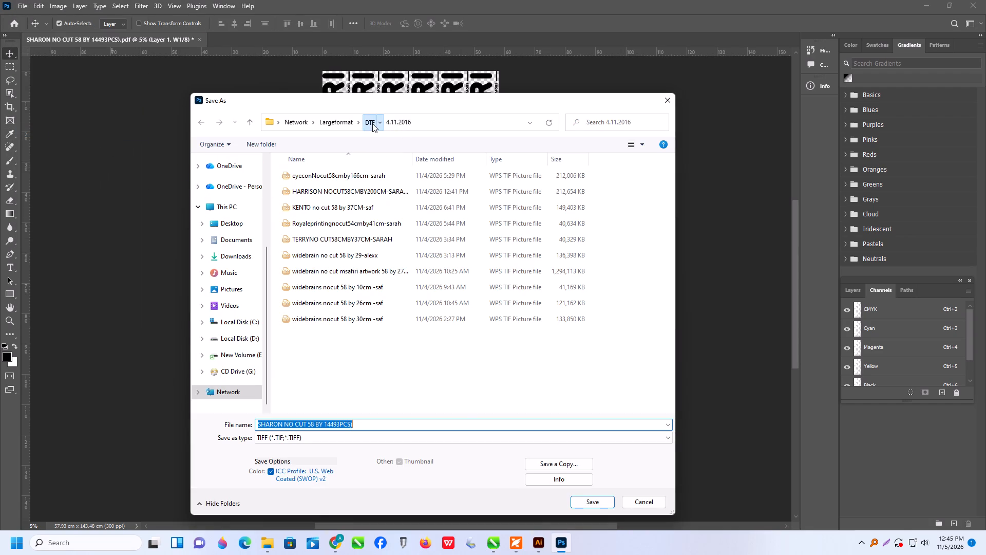
double_click(311, 176)
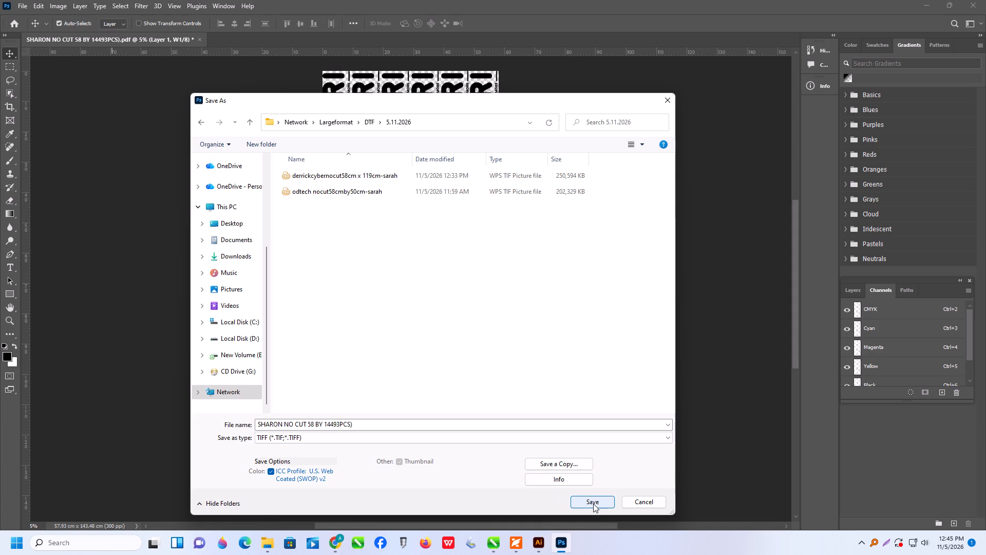
left_click(335, 420)
left_click(336, 422)
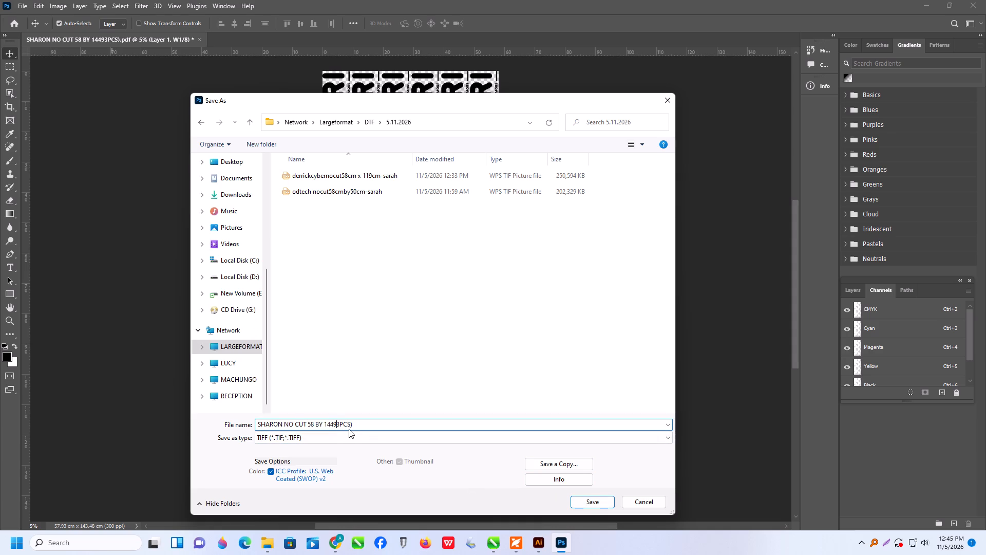
key("BackSpace")
key("shift+parenleft")
left_click(599, 503)
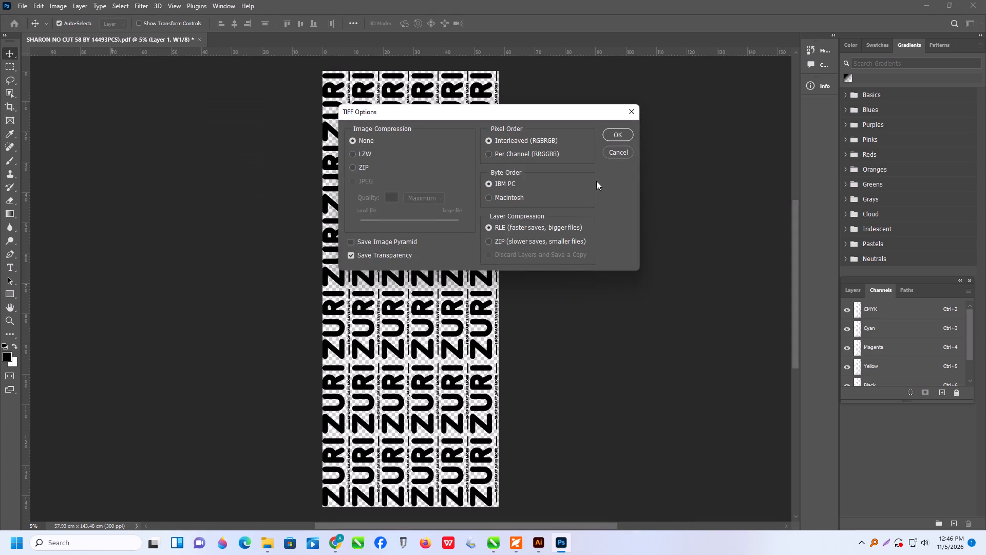
left_click(615, 135)
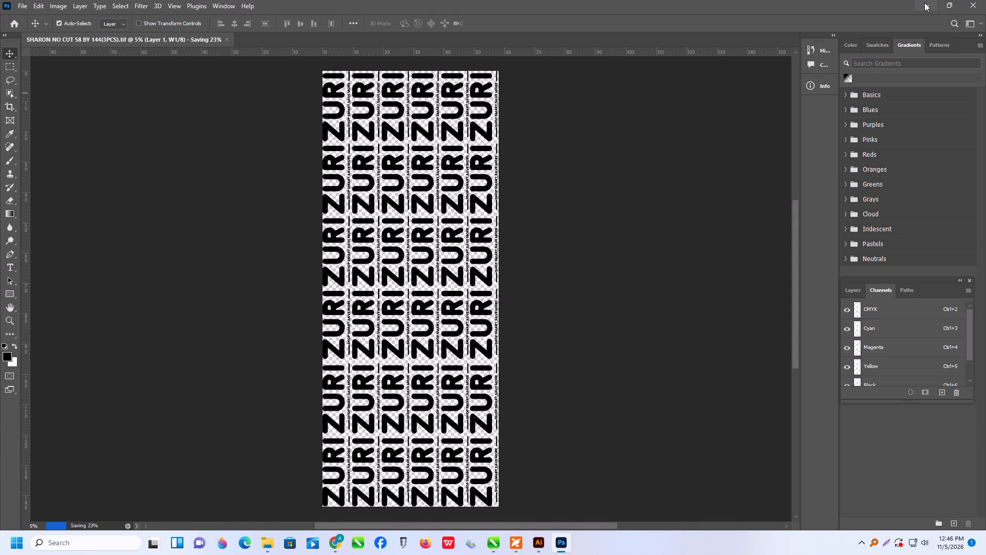
Switch to the ALEKH folder and open SHARON NO CUT 58 BY 144-ALEX(2PCS).pdf in Photoshop at 300 pixels/inch in CMYK Color.
left_click(925, 3)
right_click(217, 110)
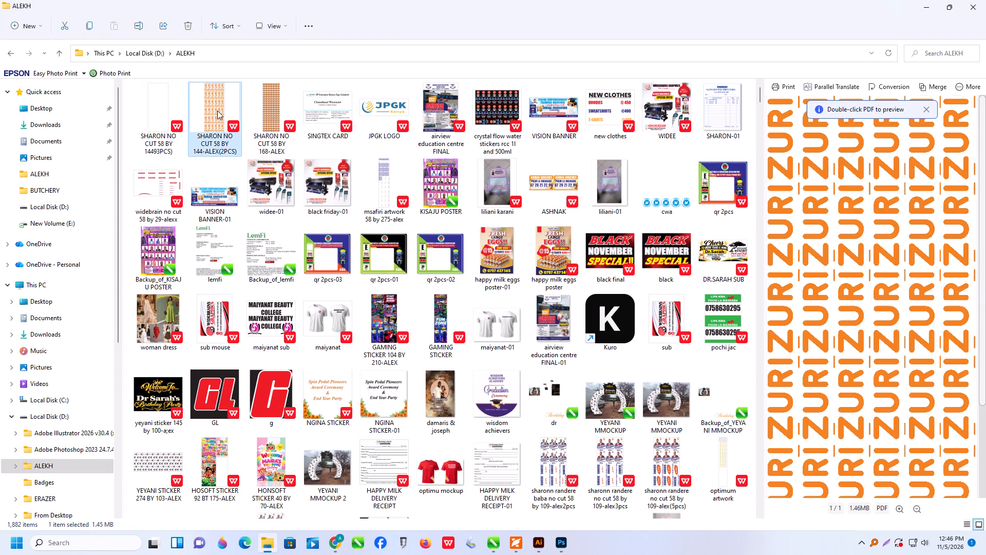
left_click(282, 163)
left_click(381, 182)
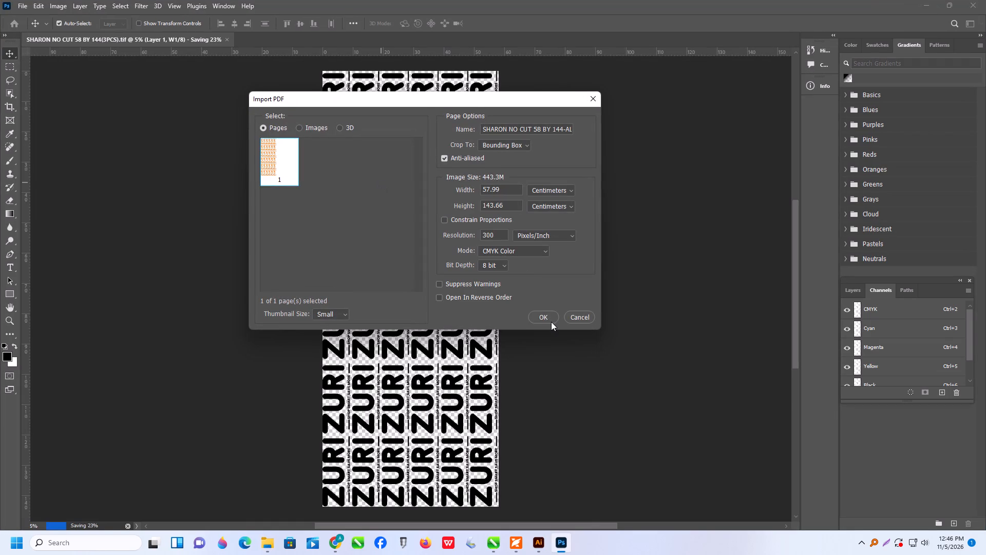
left_click(551, 322)
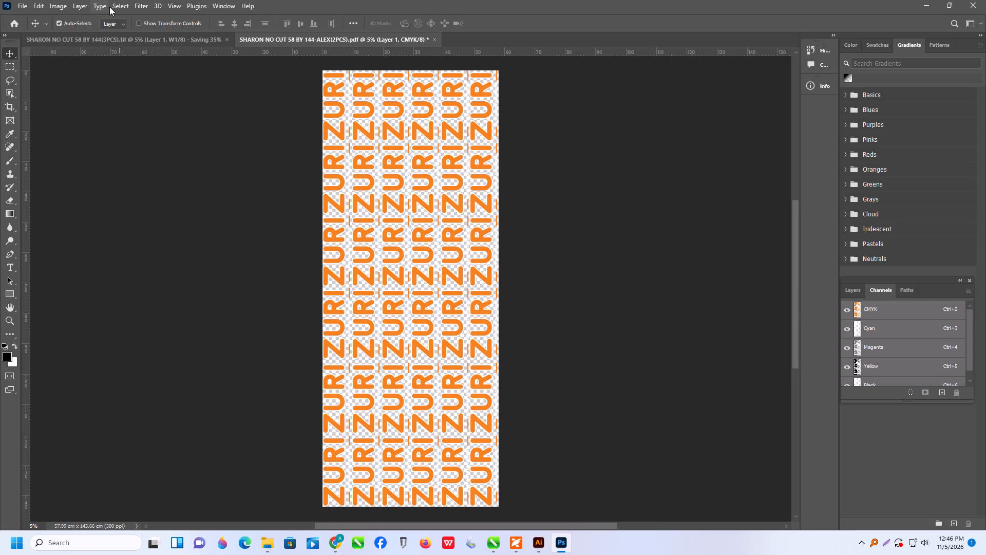
Load the orange lettering as a selection and create a spot channel named W1 from it.
left_click(119, 7)
left_click(151, 231)
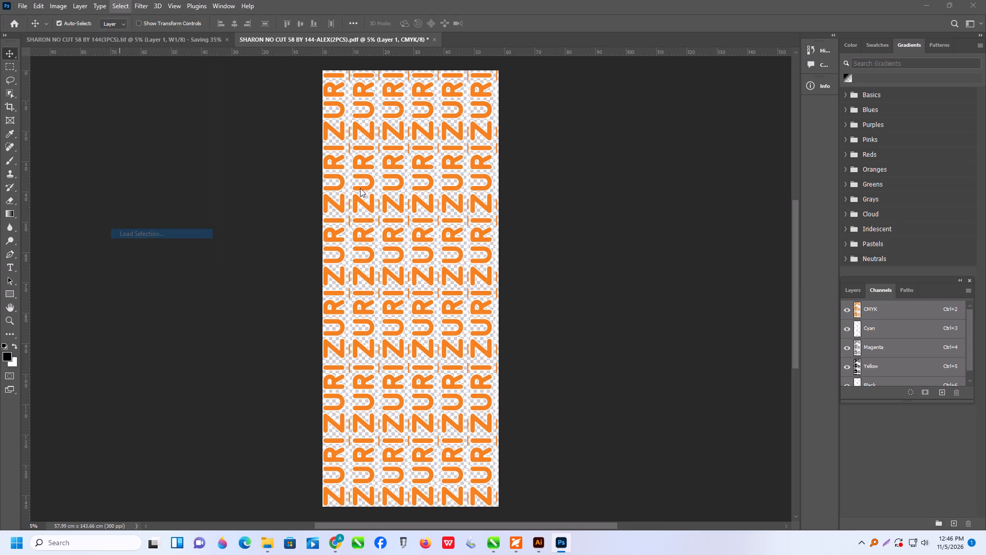
left_click(571, 140)
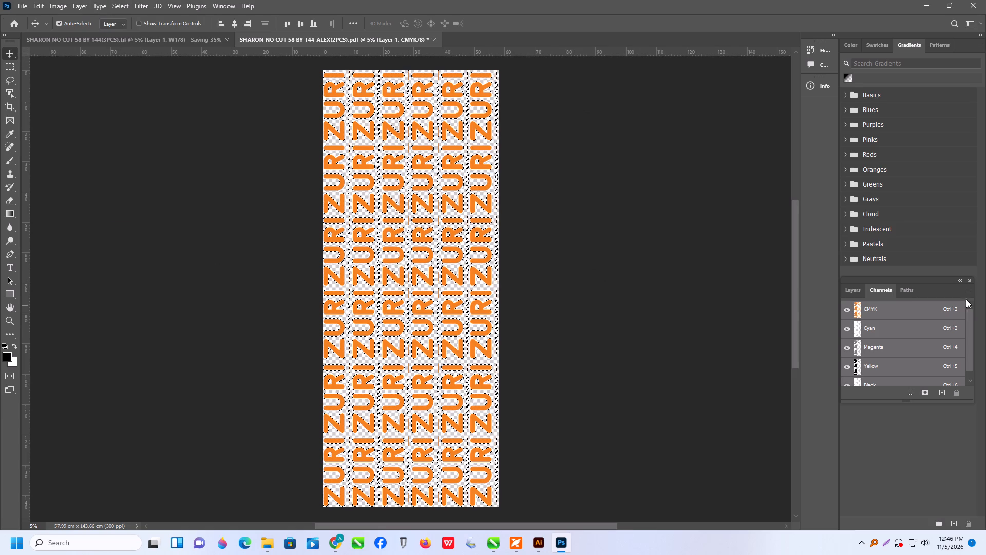
left_click(969, 289)
left_click(956, 327)
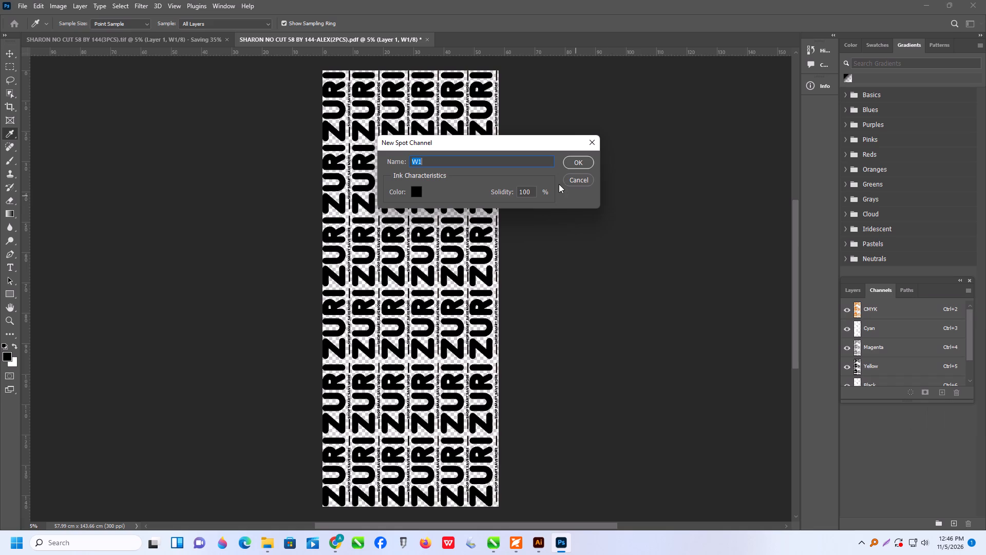
left_click(573, 165)
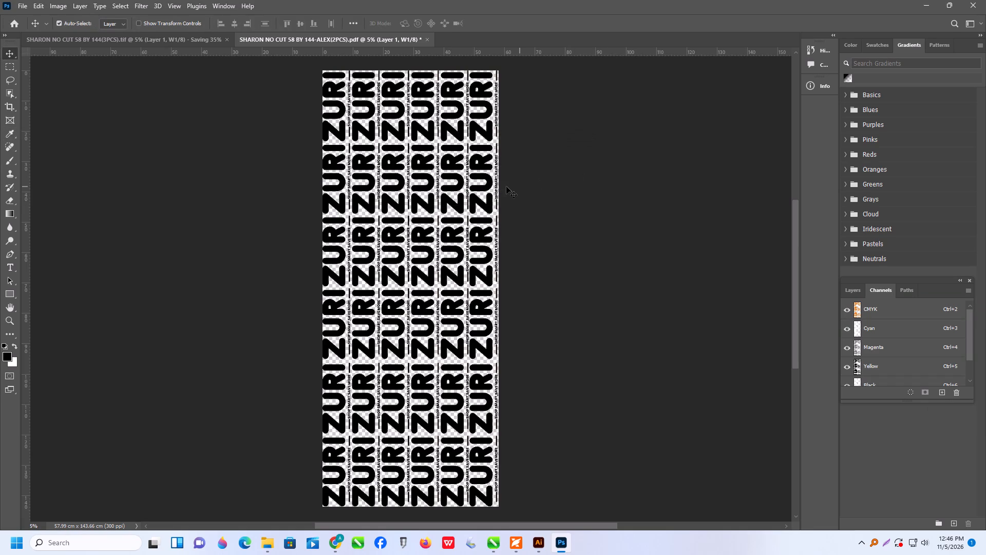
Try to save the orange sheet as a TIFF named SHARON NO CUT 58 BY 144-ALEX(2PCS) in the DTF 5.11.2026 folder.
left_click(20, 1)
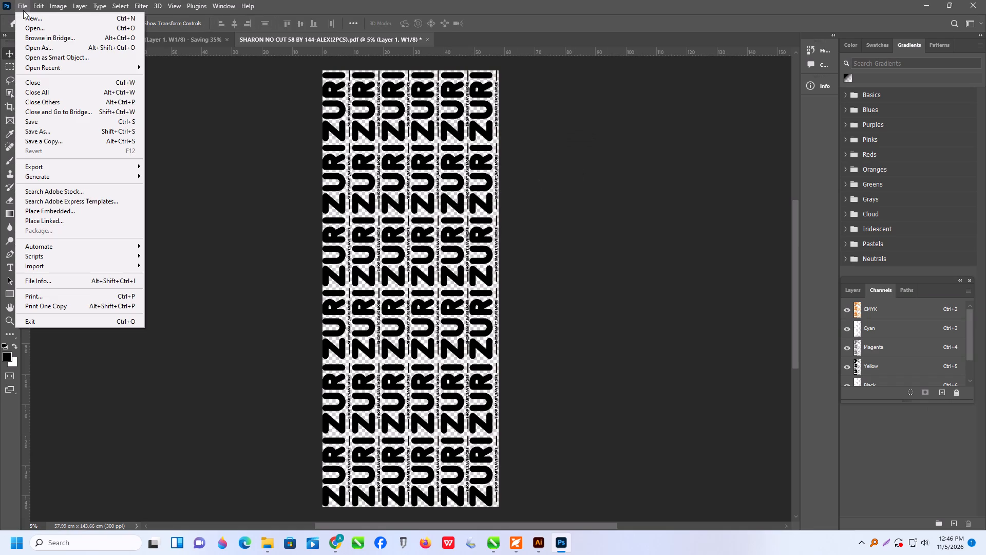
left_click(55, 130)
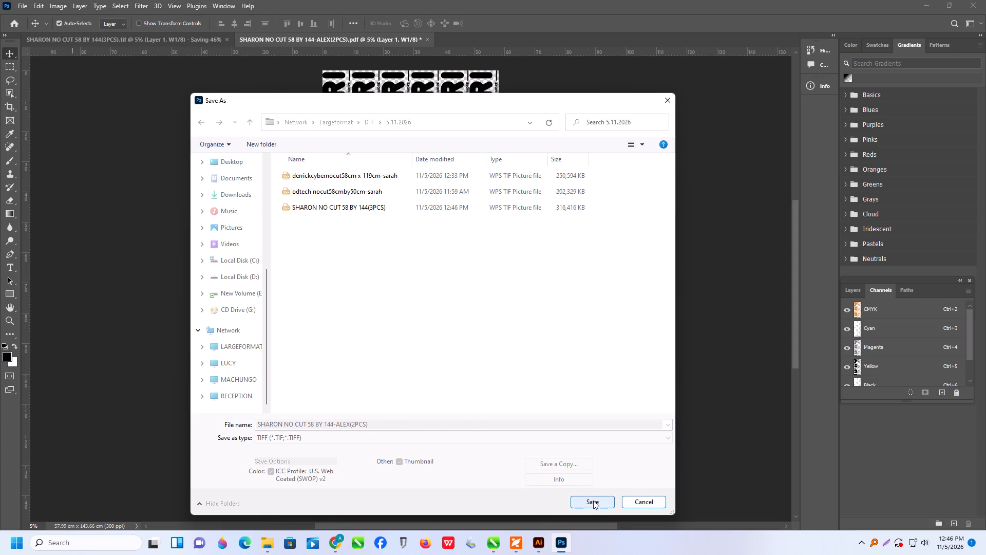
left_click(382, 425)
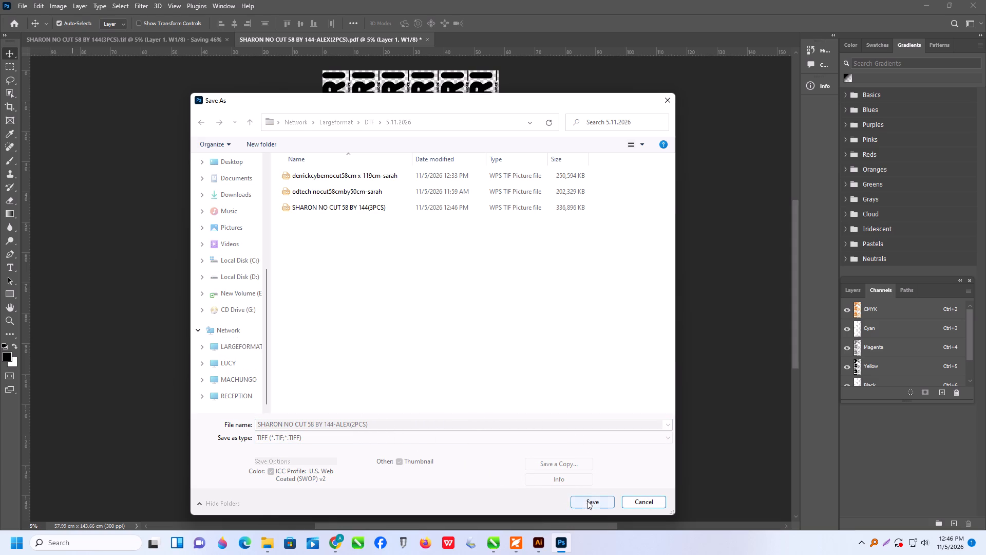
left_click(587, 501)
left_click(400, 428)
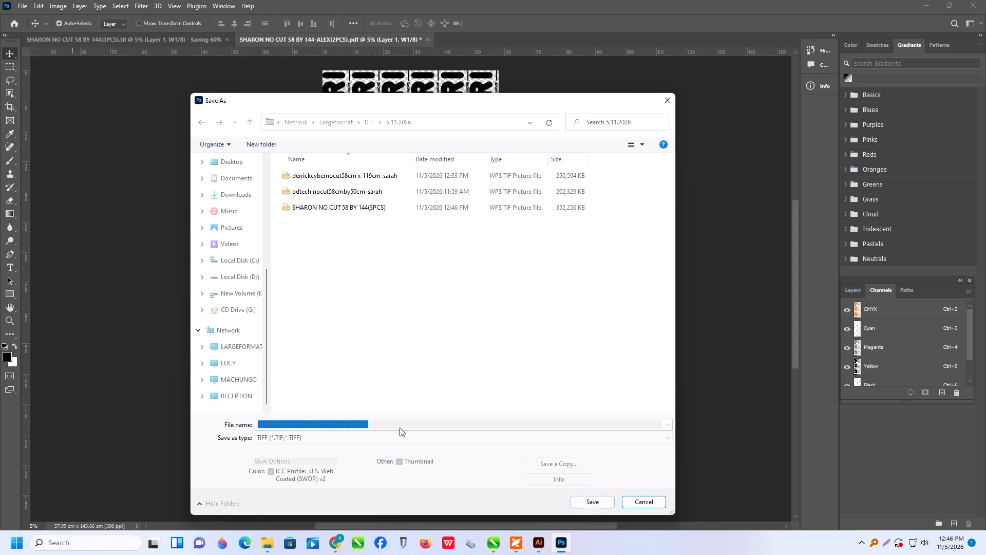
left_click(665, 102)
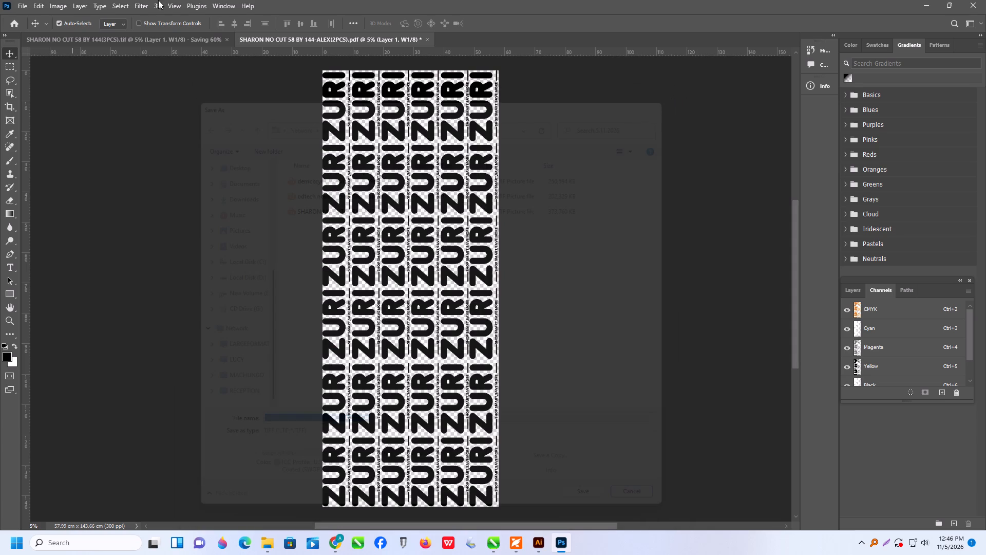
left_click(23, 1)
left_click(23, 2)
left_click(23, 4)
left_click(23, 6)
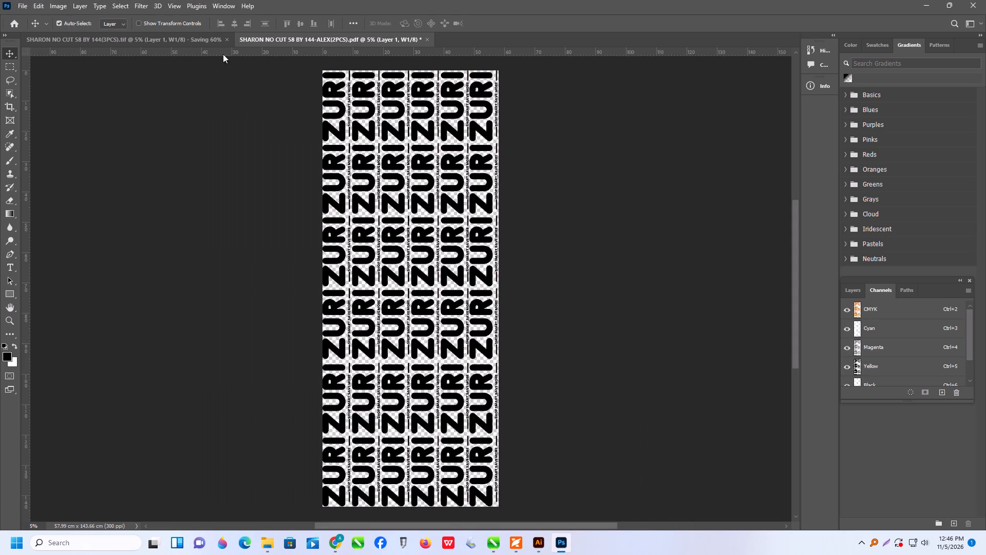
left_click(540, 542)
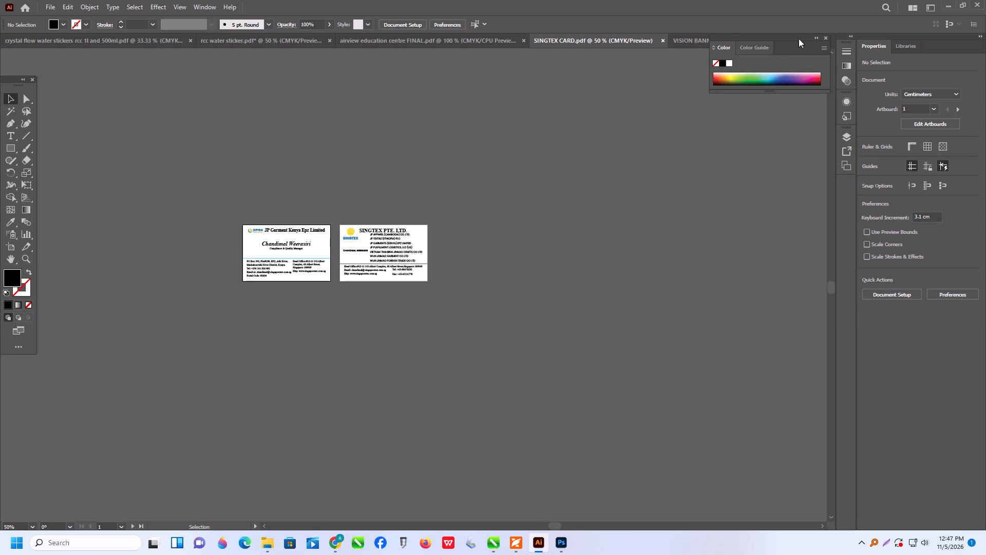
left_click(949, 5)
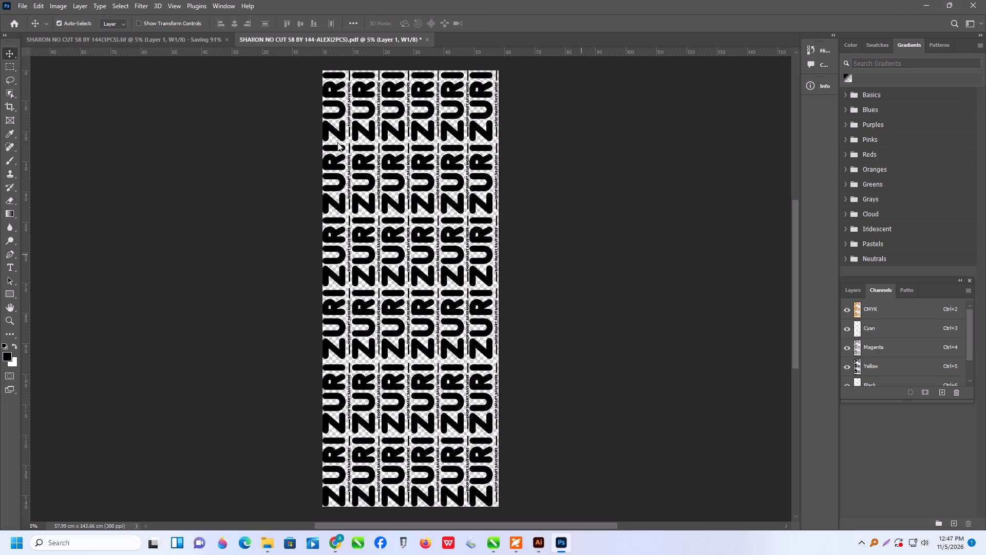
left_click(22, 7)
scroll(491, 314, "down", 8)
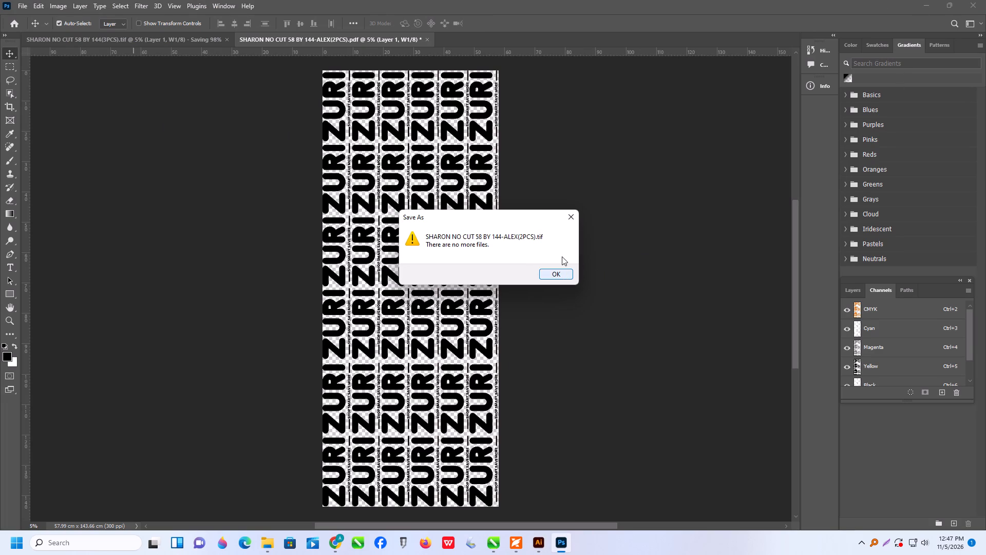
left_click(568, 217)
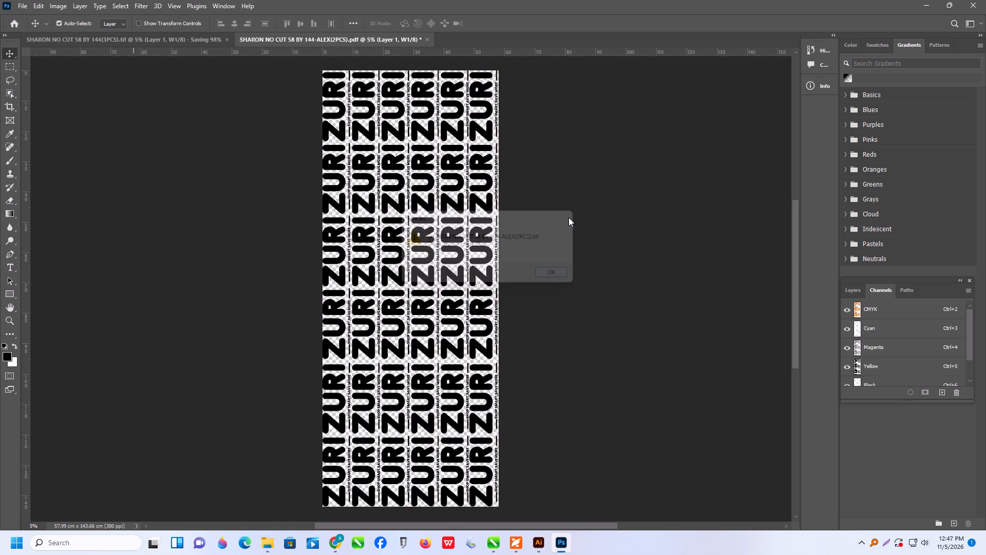
Save the orange sheet as a TIFF named SHARON NO CUT 58 BY 144-ALEX(2PCS) in the DTF 5.11.2026 folder.
left_click(18, 5)
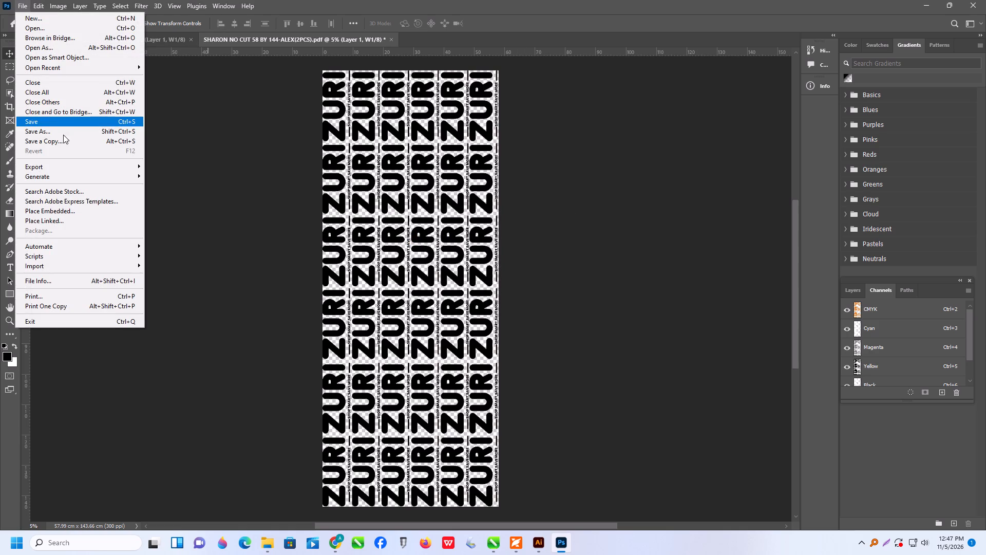
left_click(54, 128)
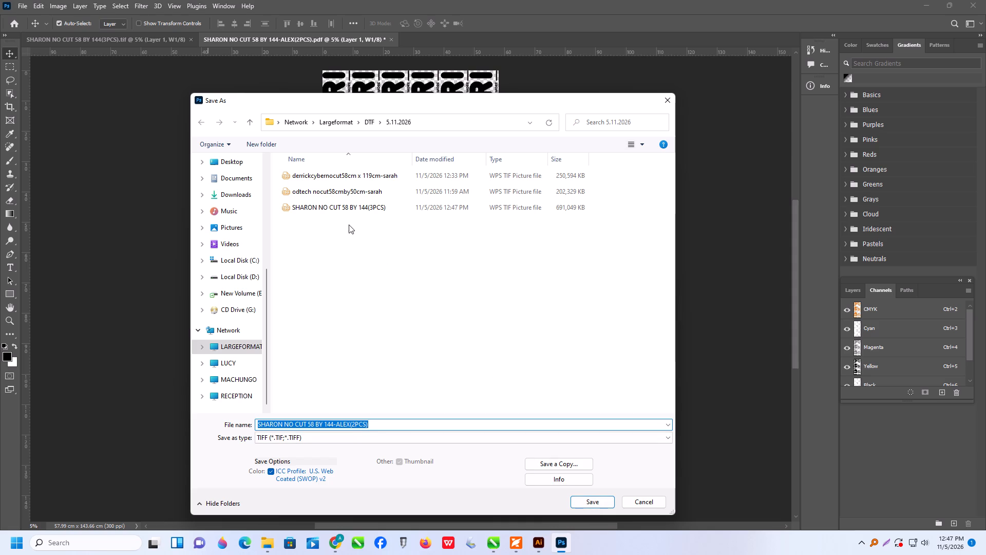
left_click(602, 502)
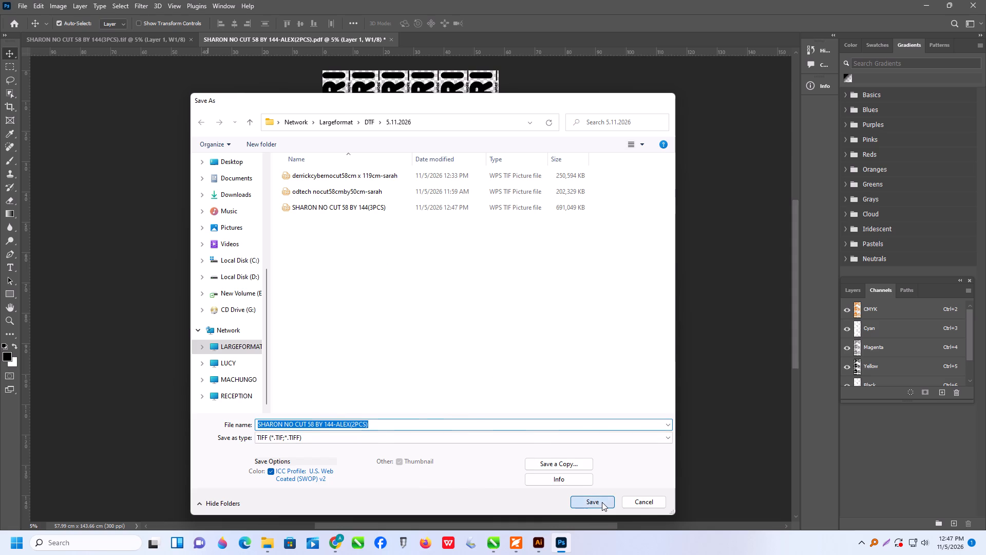
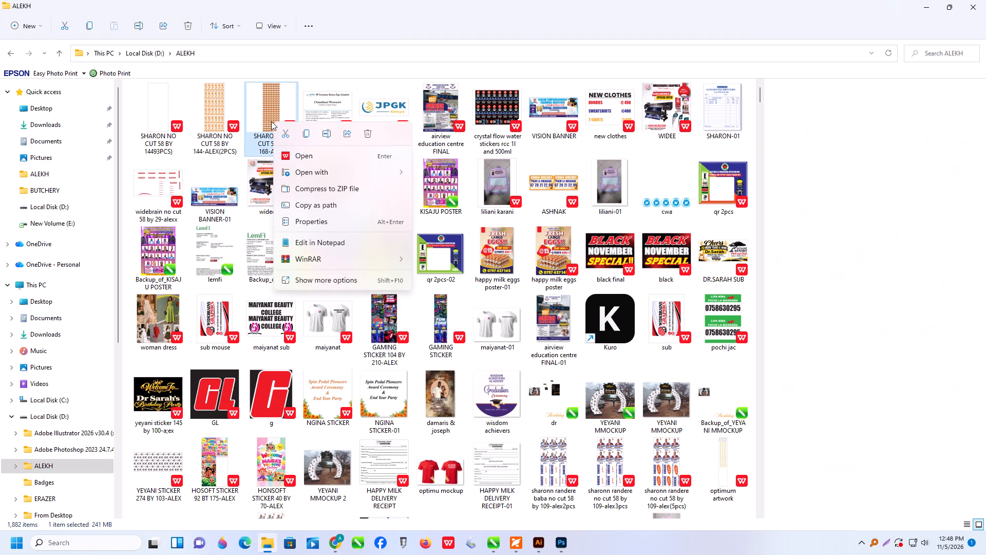
Open SHARON NO CUT 58 BY 168-ALEX.pdf from the ALEKH folder in Photoshop at 300 pixels/inch in CMYK Color.
left_click(298, 171)
left_click(434, 189)
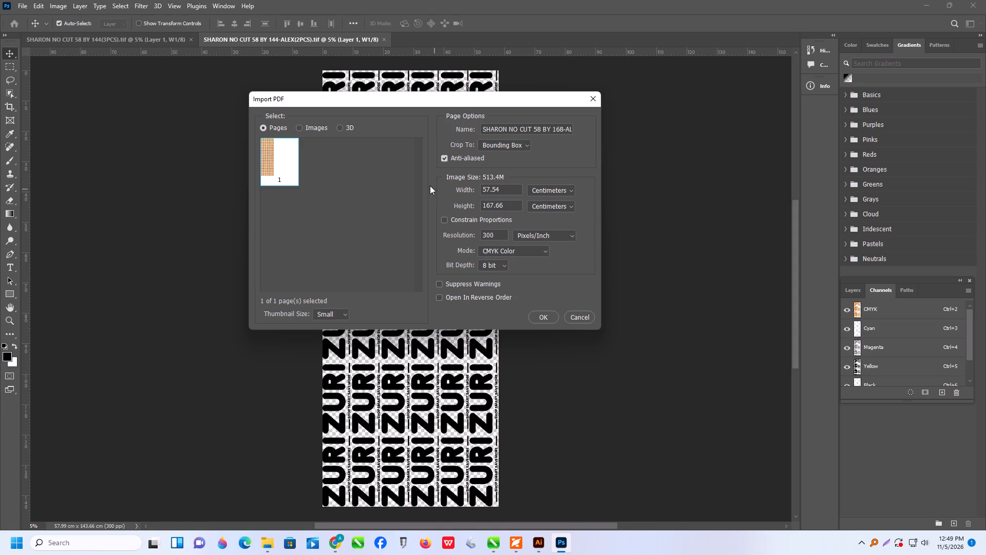
left_click(539, 318)
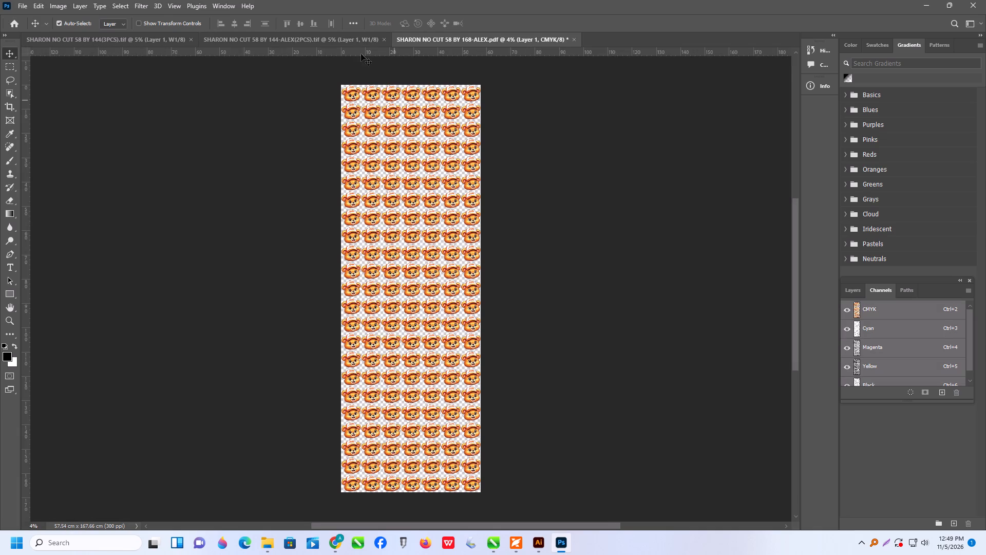
Load the bear-face artwork as a selection and create a spot channel named W1 from it.
left_click(125, 7)
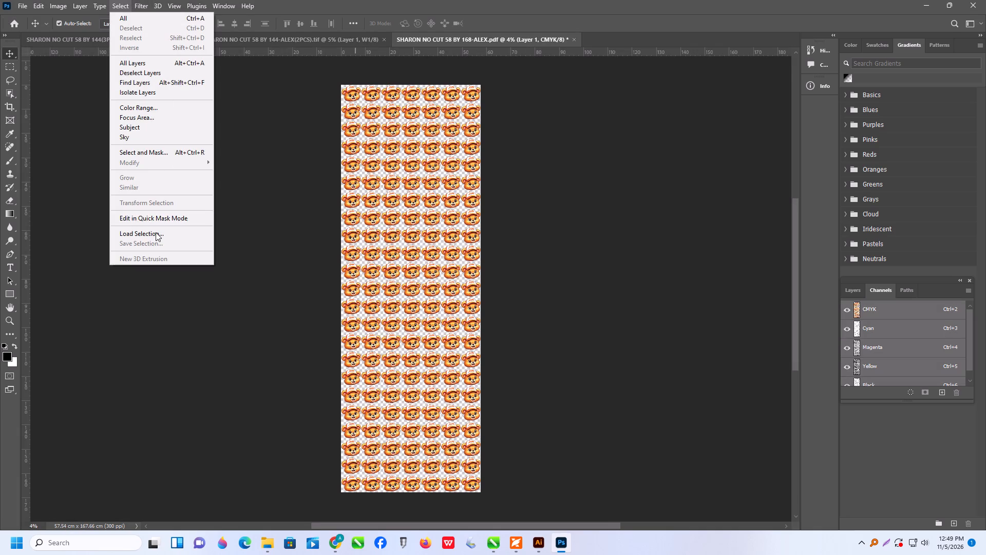
left_click(156, 232)
left_click(577, 141)
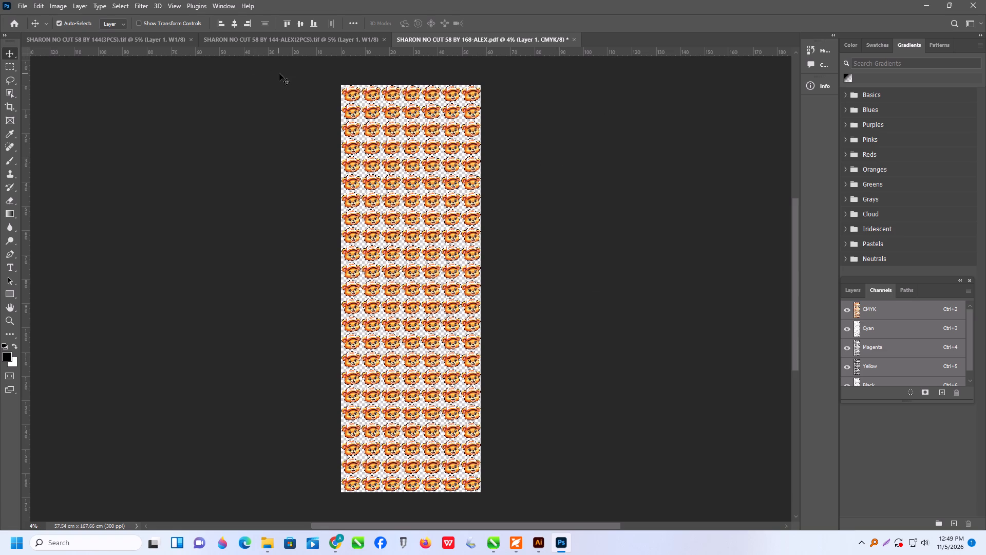
left_click(966, 294)
left_click(969, 288)
left_click(955, 328)
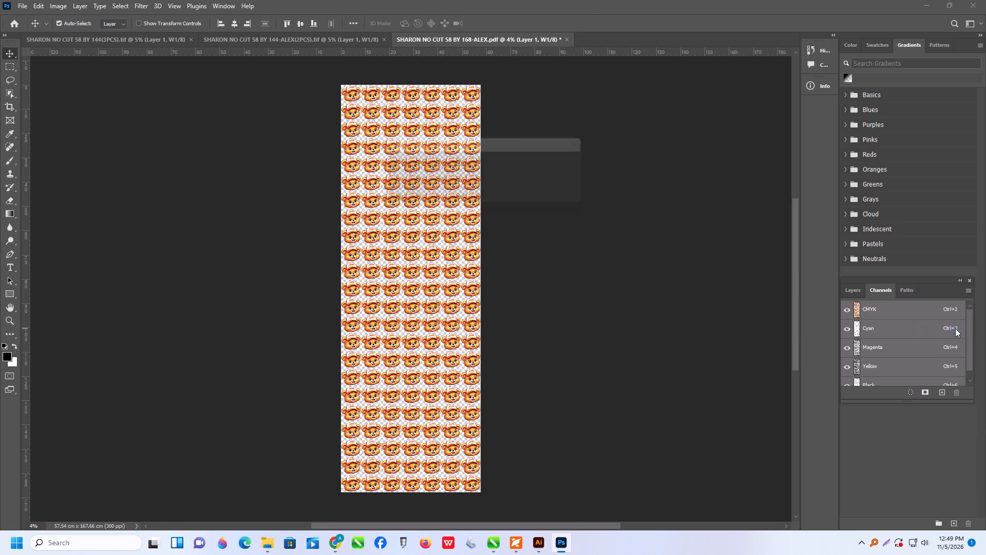
left_click(580, 164)
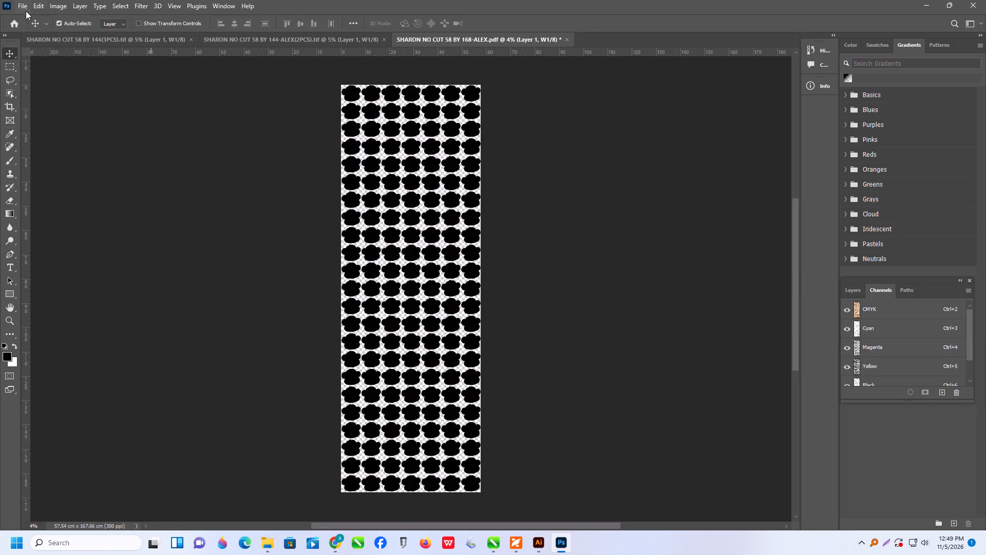
Save the bear-face sheet as a TIFF named SHARON NO CUT 58 BY 168-ALEX in the DTF 5.11.2026 folder, without image compression.
left_click(16, 9)
left_click(54, 129)
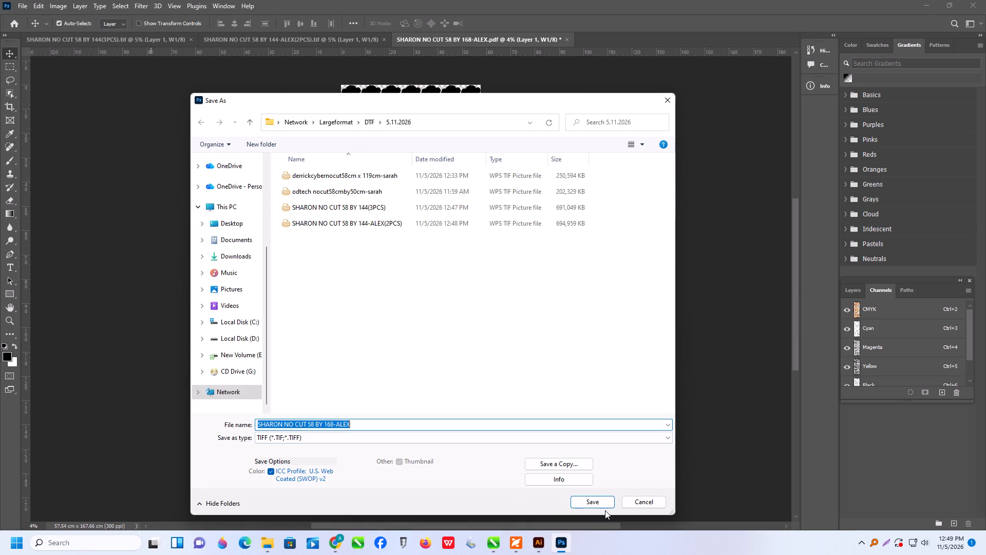
left_click(600, 501)
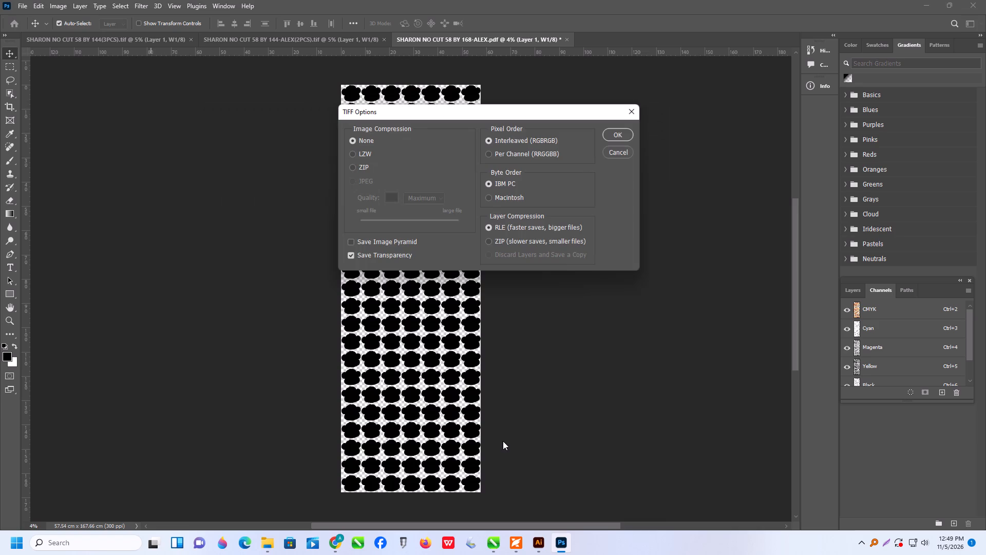
left_click(619, 133)
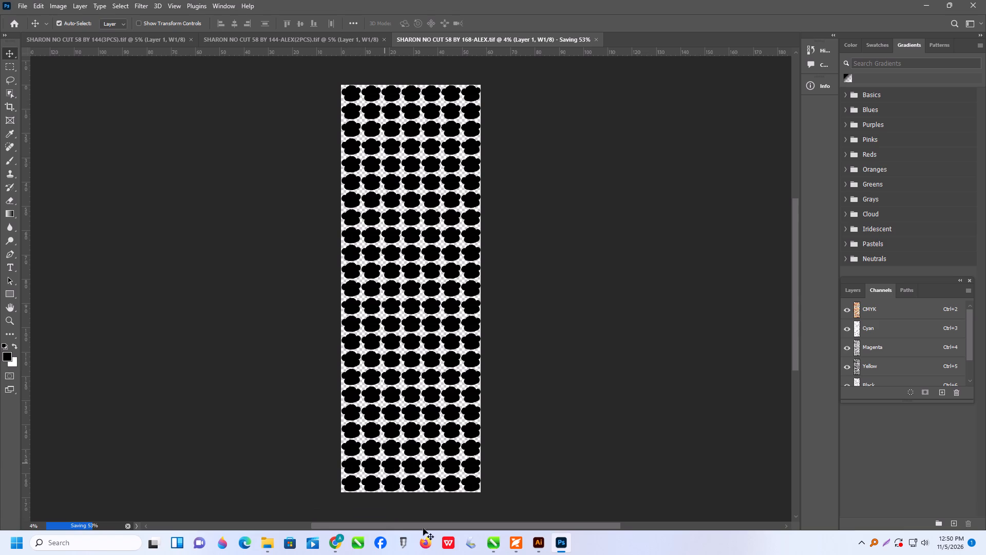
Switch to Illustrator to look through the open flyer and water sticker documents, and check the save progress in Photoshop.
left_click(542, 538)
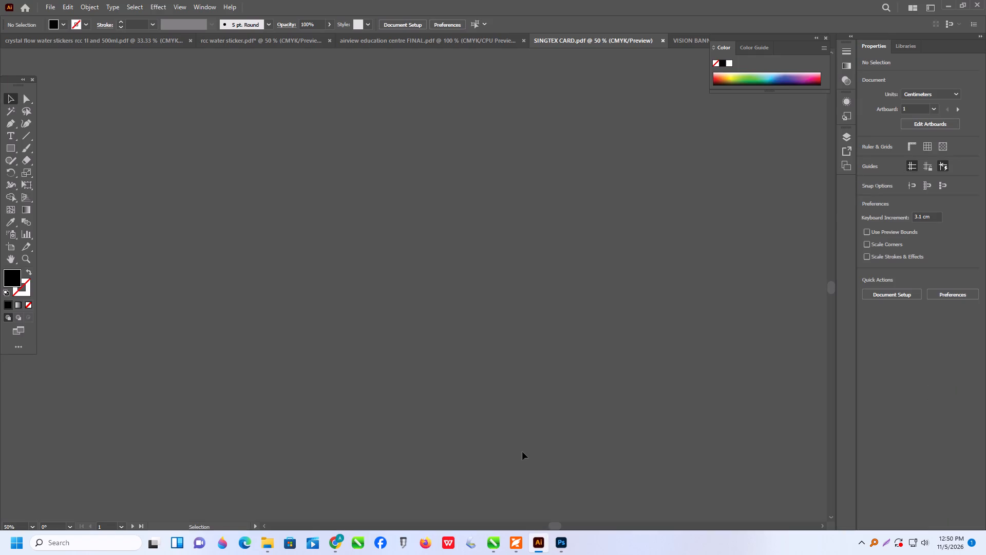
left_click(398, 41)
left_click(305, 39)
left_click(264, 41)
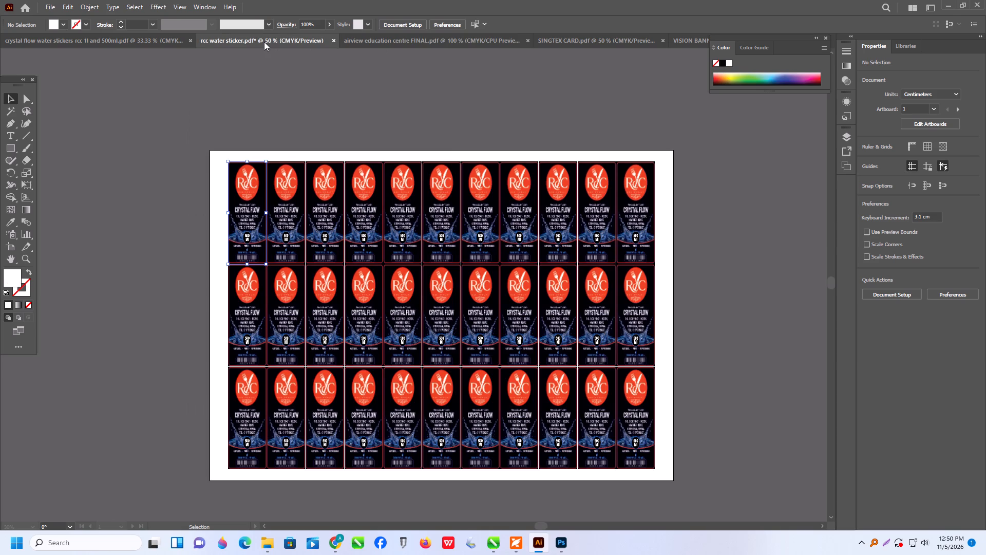
left_click(152, 44)
left_click(149, 38)
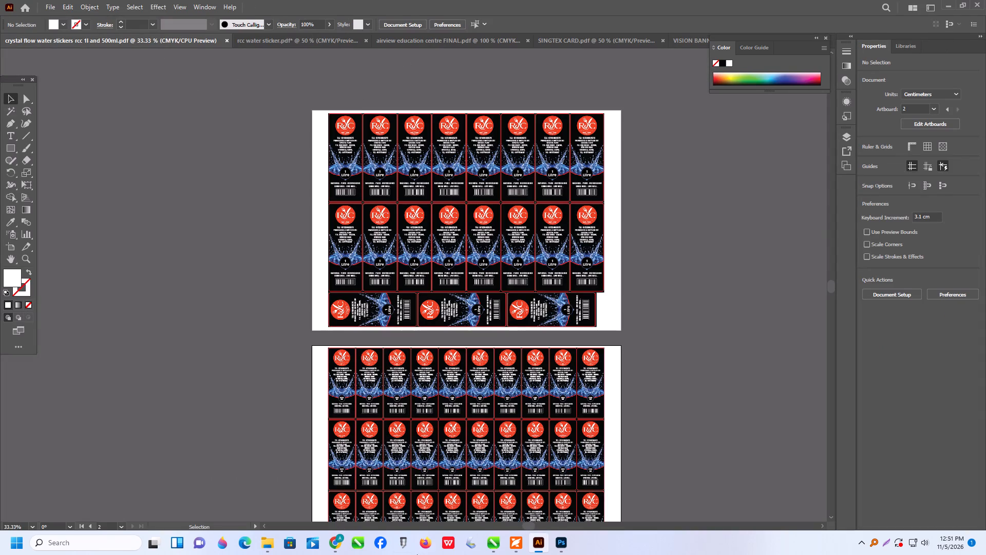
left_click(565, 540)
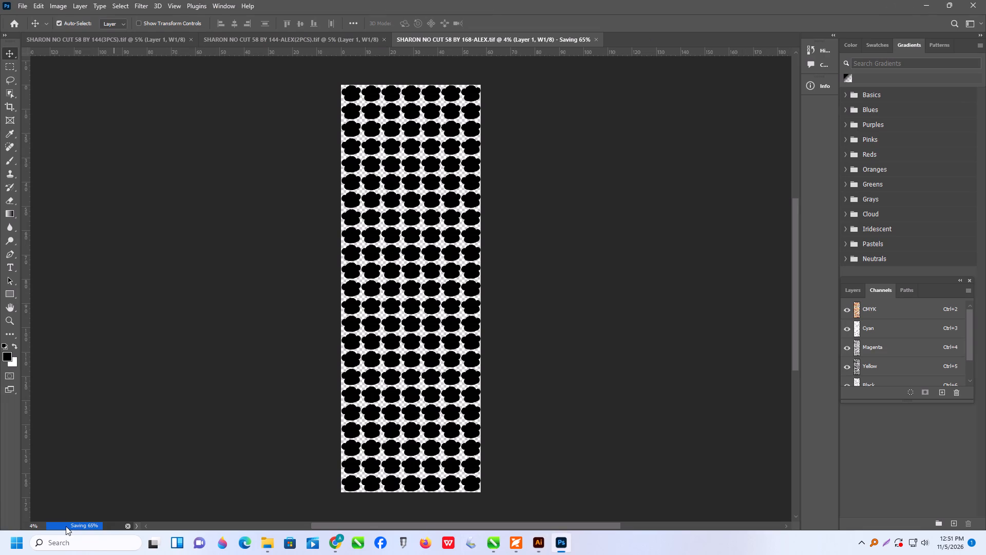
left_click(931, 2)
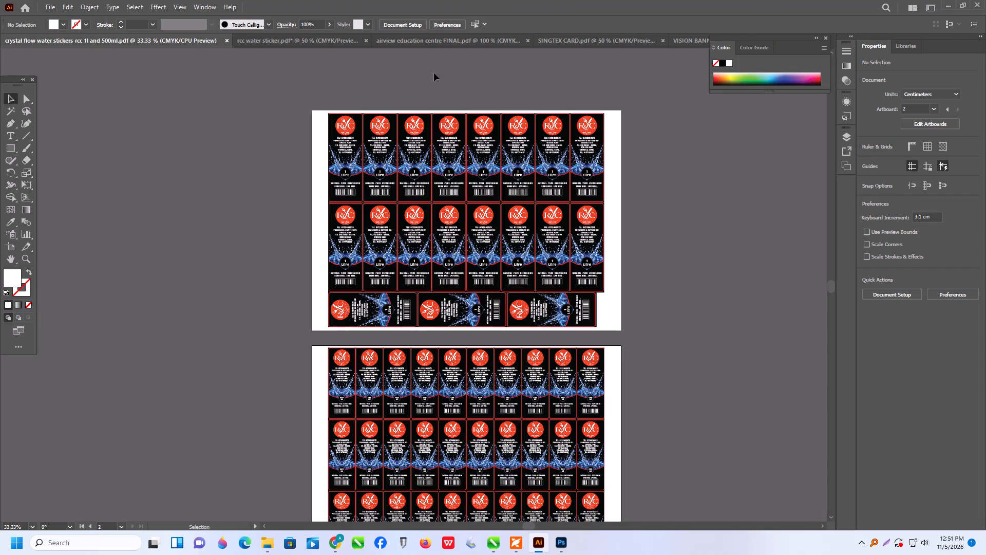
Go through the open Illustrator documents to VISION BANNER.pdf and close the floating Color panel covering its title.
left_click(257, 38)
left_click(389, 48)
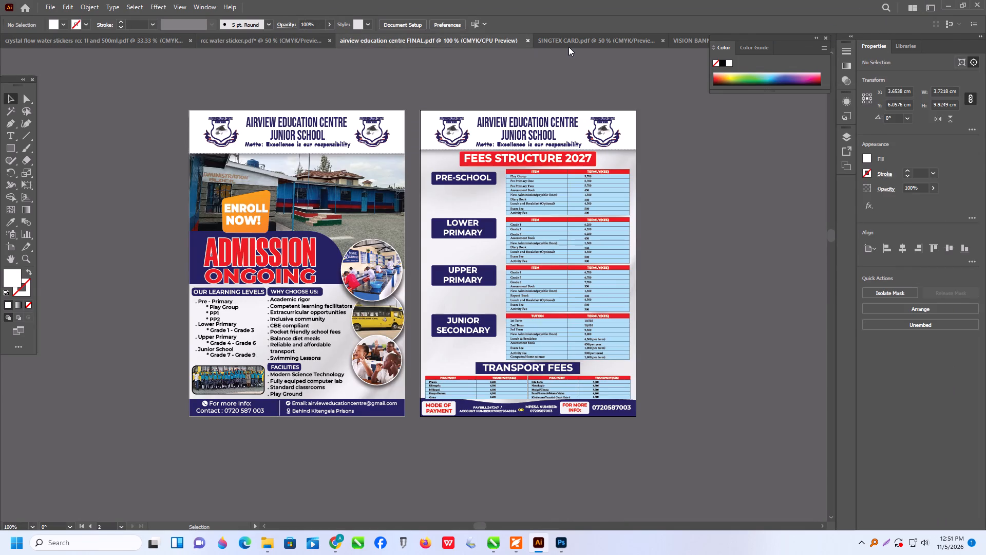
left_click(570, 44)
left_click(686, 41)
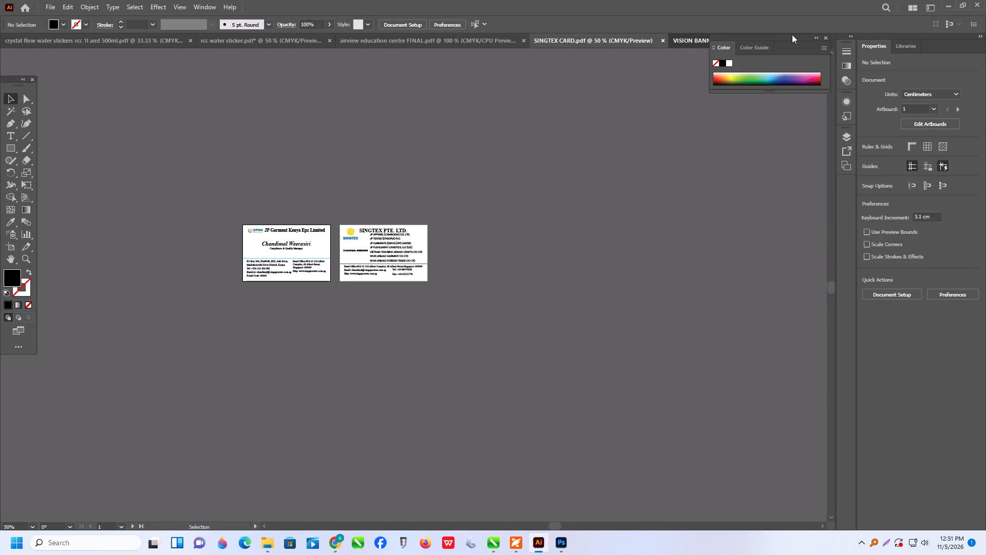
left_click(826, 34)
left_click(826, 36)
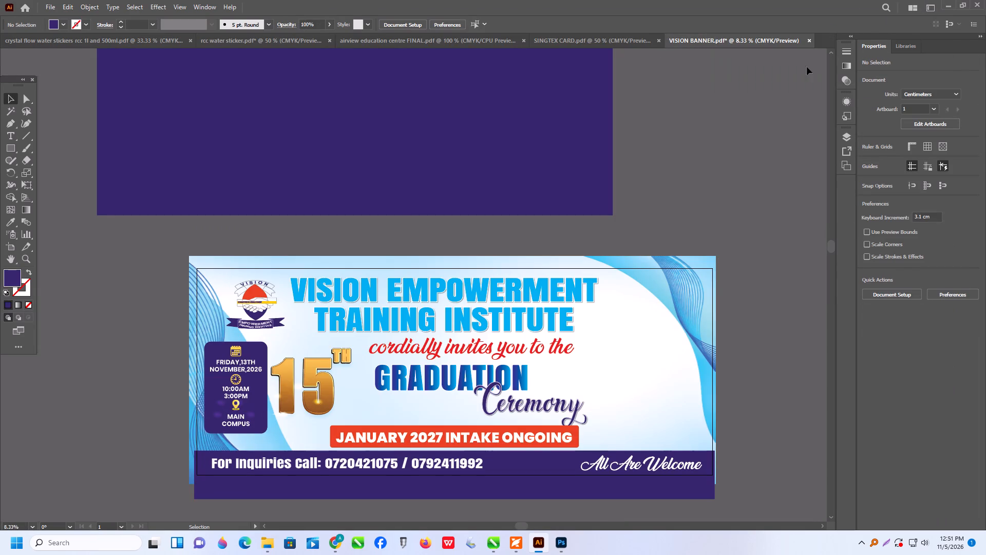
Move the blue wave background image off the Vision Empowerment graduation banner and delete it.
scroll(726, 147, "up", 9)
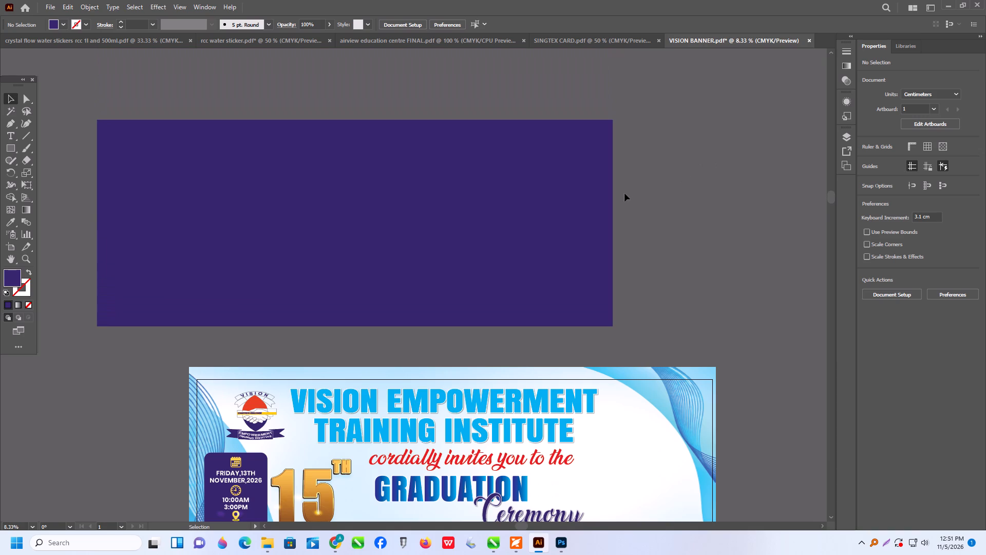
scroll(624, 193, "down", 1, "alt")
left_click(555, 170)
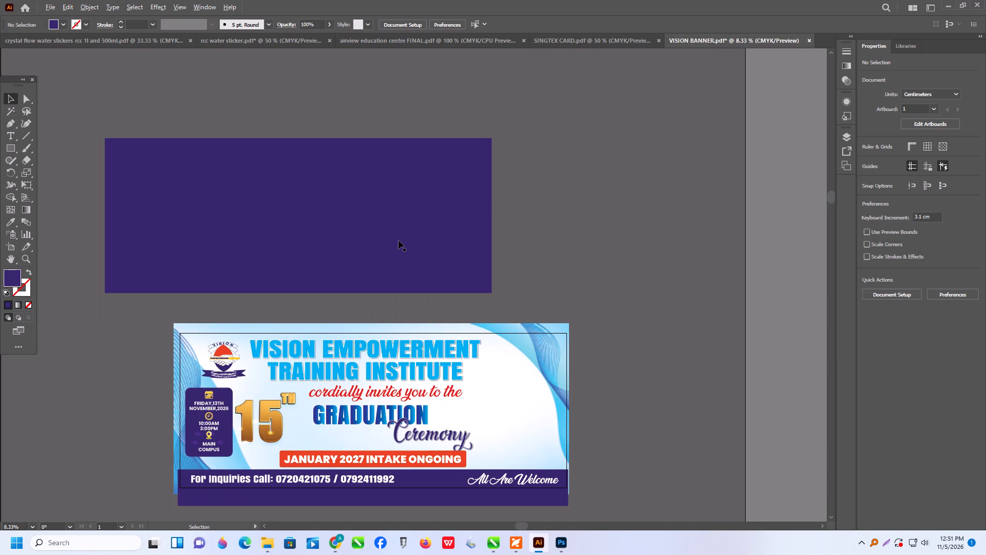
scroll(400, 240, "down", 6)
left_click(419, 132)
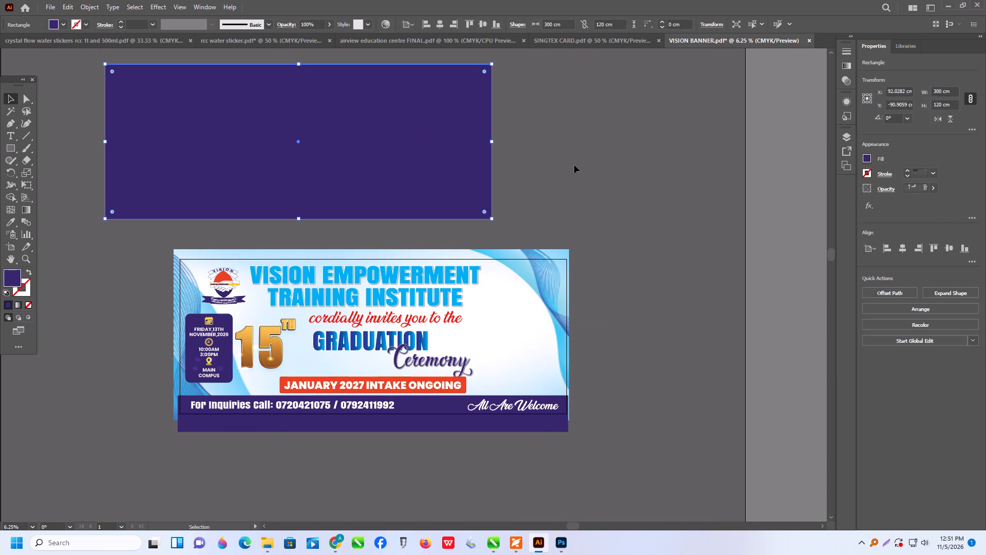
left_click(574, 168)
left_click(547, 274)
left_click_drag(548, 275, 706, 208)
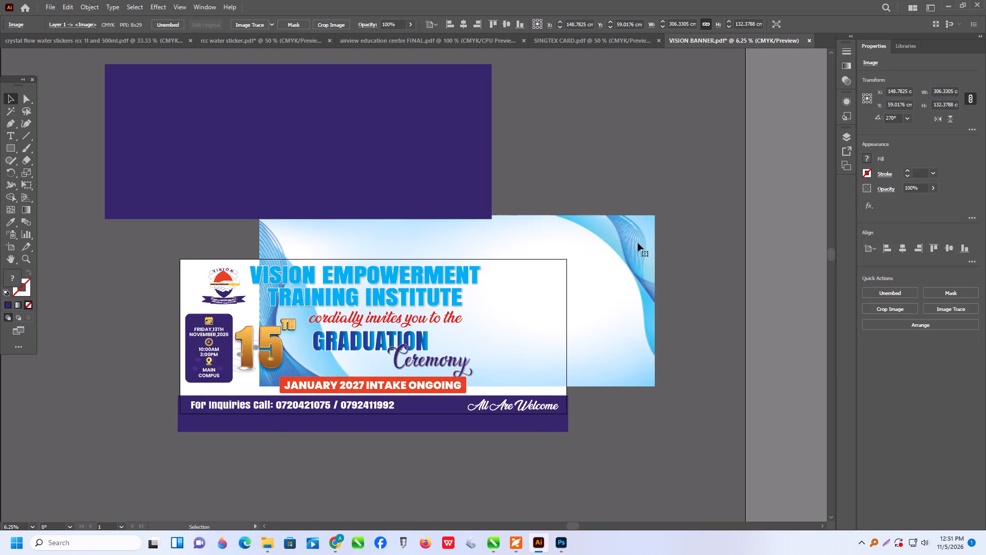
key("Delete")
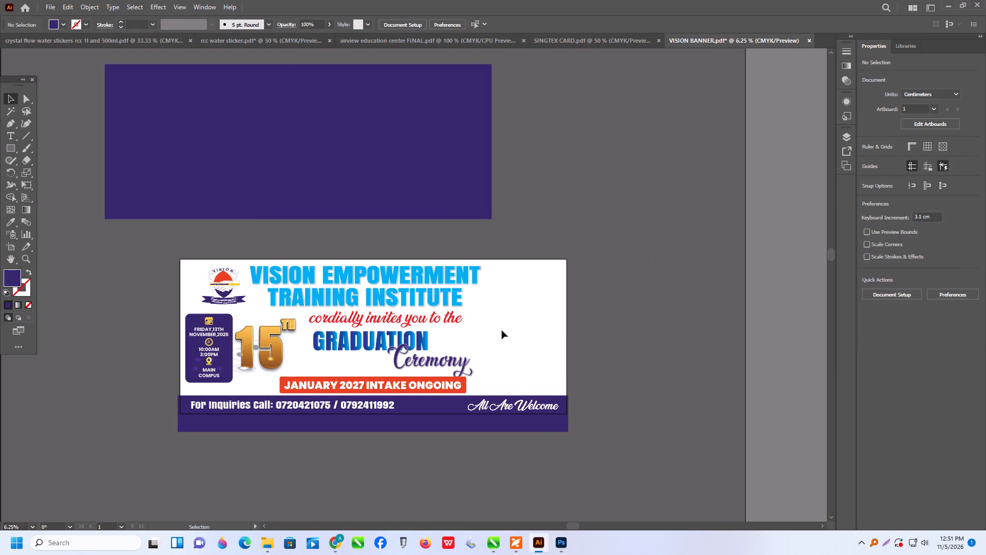
Delete the decorative ellipse group overlapping the date box and the gold 15 on the banner.
left_click(244, 372)
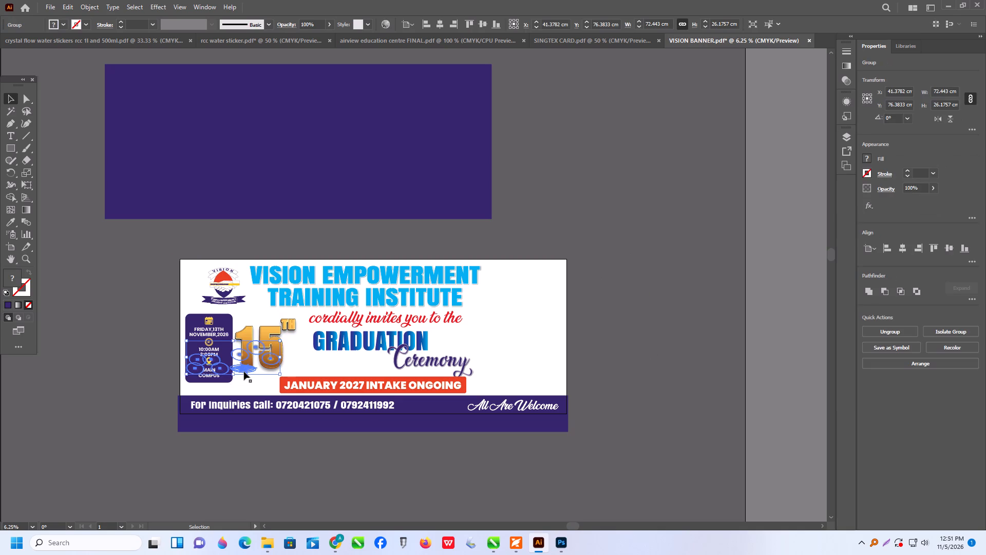
key("Delete")
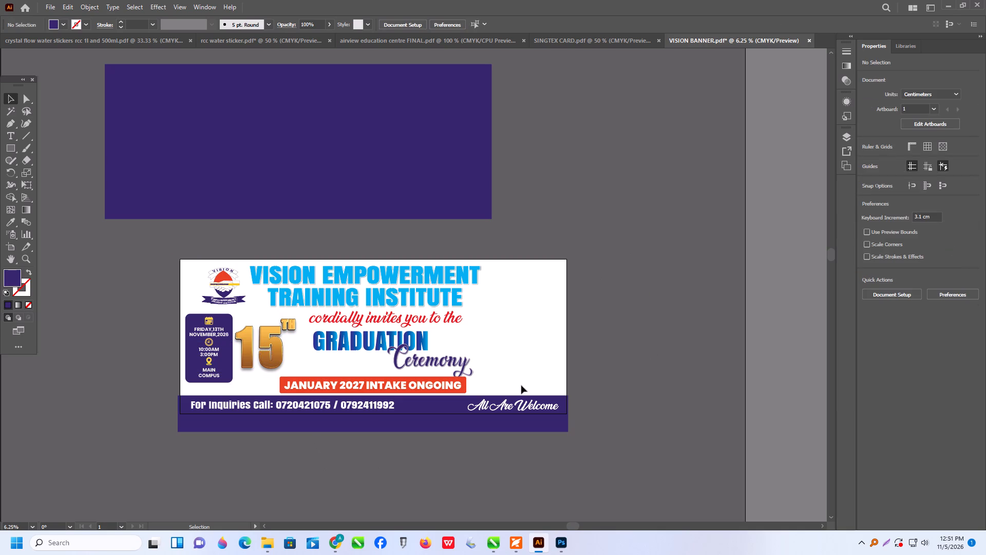
Move the Ceremony lettering off the banner to the empty canvas beside the large purple rectangle.
left_click_drag(441, 367, 619, 203)
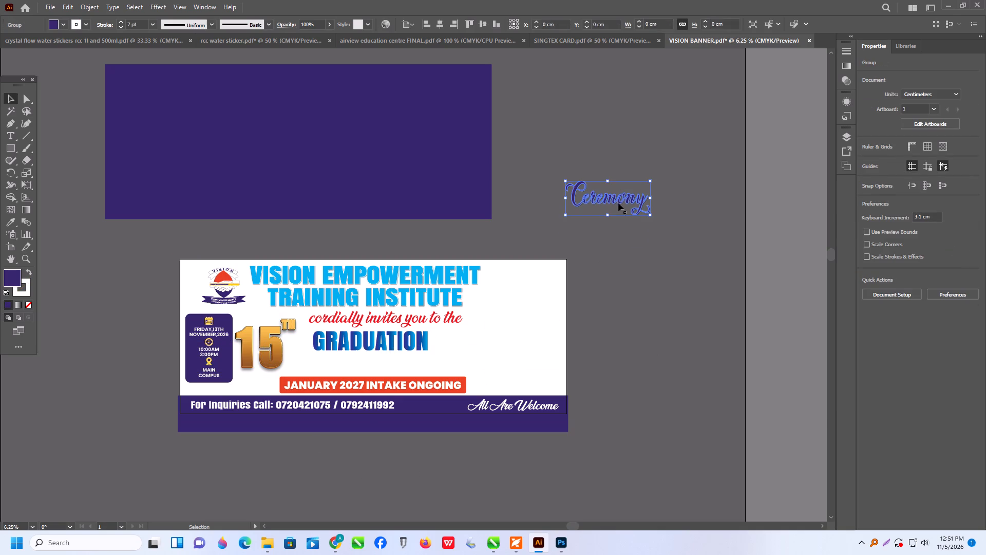